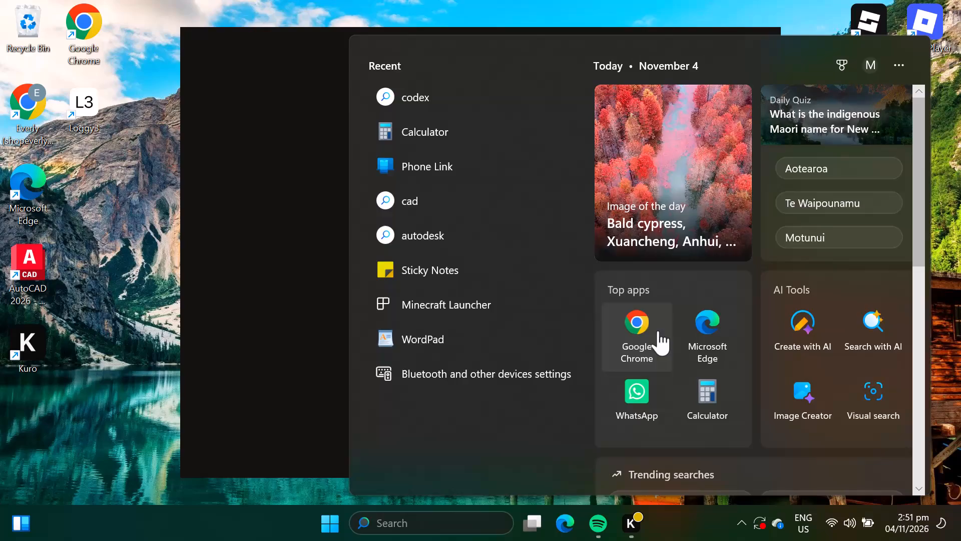
Open Chrome with the shopeverly.shop profile of Everly E and close the USPS Tracking page.
{"action": "left_click", "coordinate": [658, 330]}
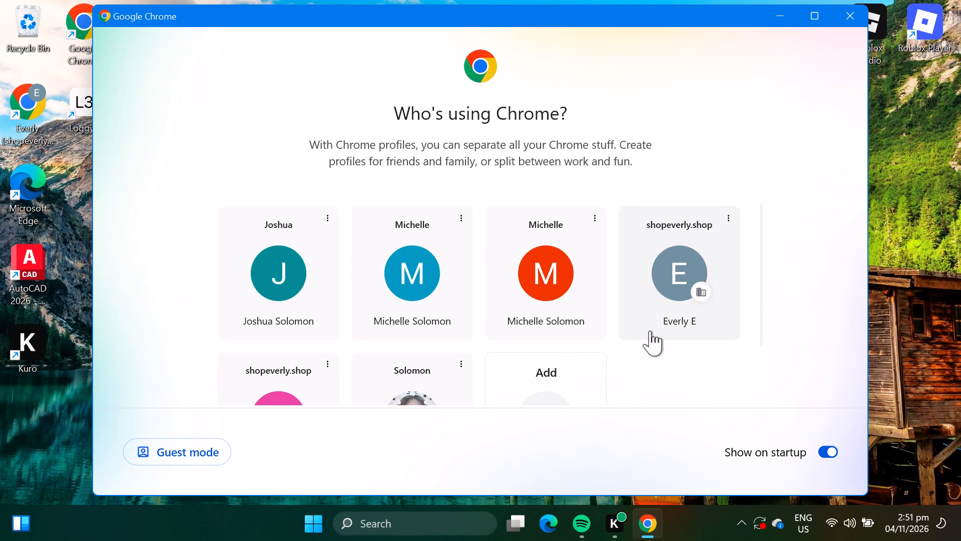
{"action": "left_click", "coordinate": [689, 289]}
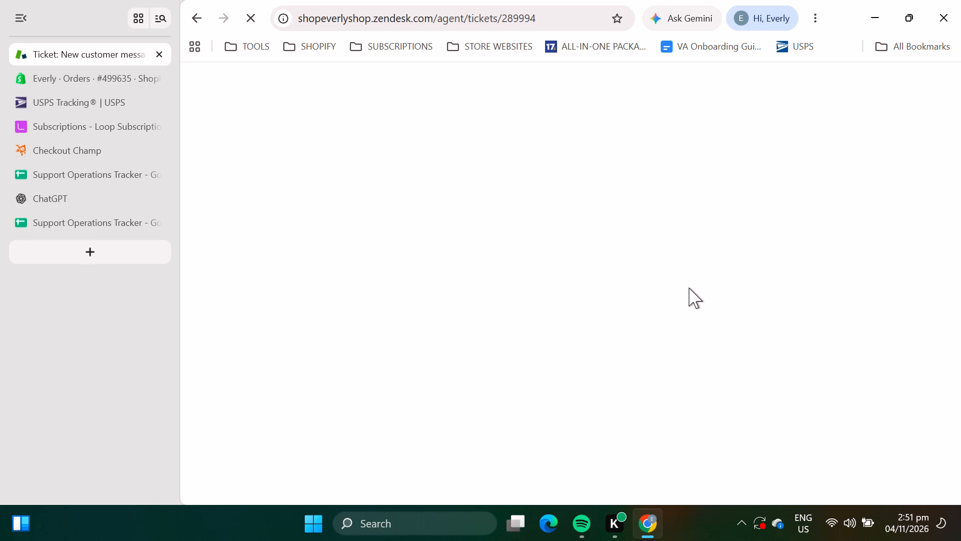
{"action": "left_click", "coordinate": [158, 105]}
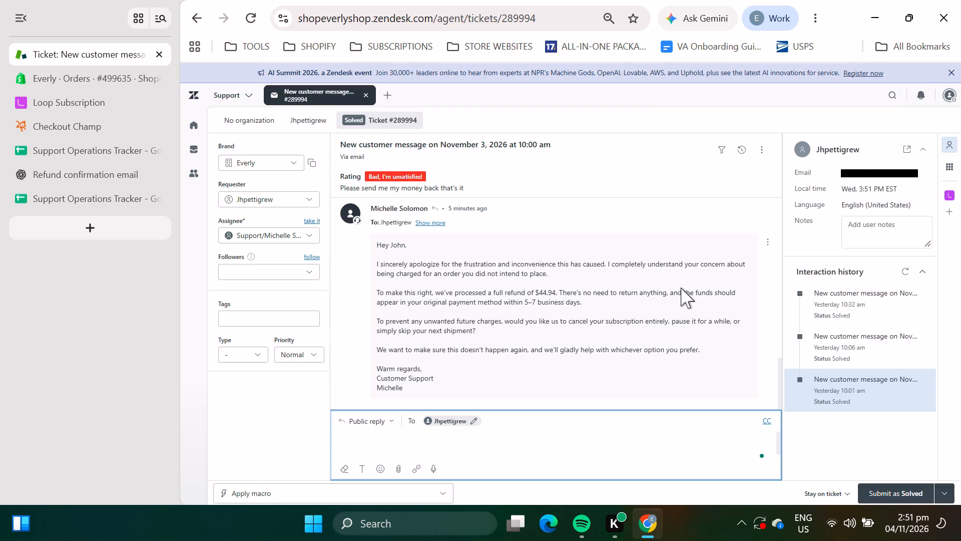
Open the Everly – Tickets view in Zendesk and sort the ticket list by requester in ascending order.
{"action": "scroll", "coordinate": [608, 350], "scroll_direction": "down", "scroll_amount": 1}
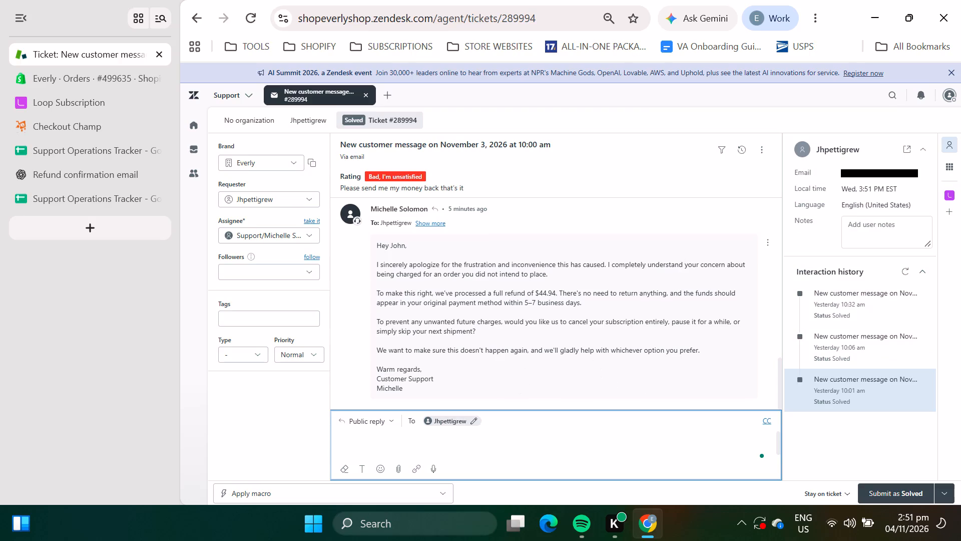
{"action": "scroll", "coordinate": [608, 350], "scroll_direction": "down", "scroll_amount": 2}
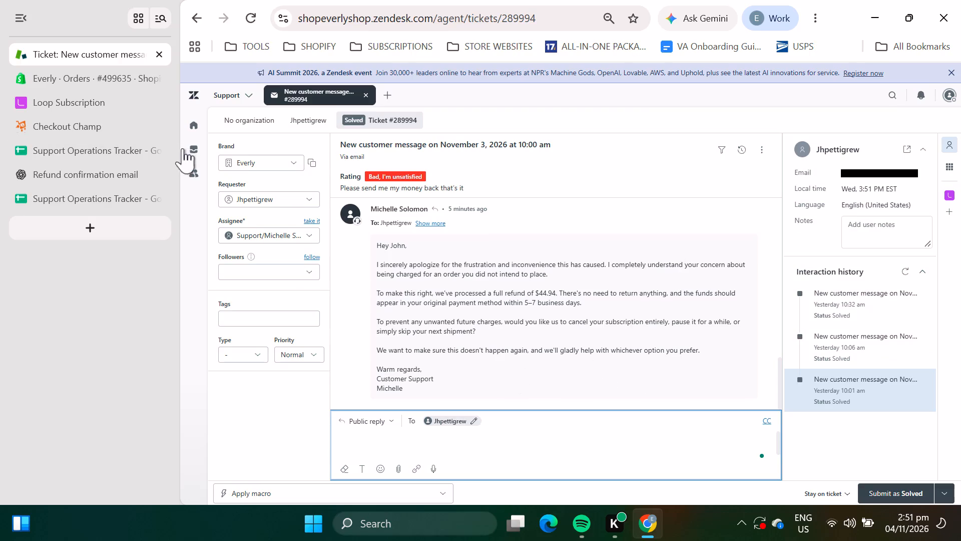
{"action": "left_click", "coordinate": [188, 150]}
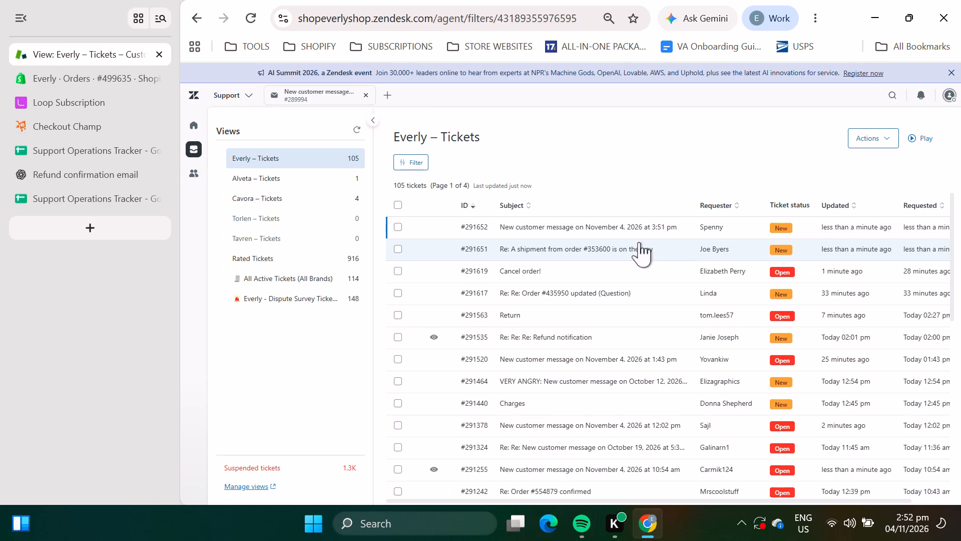
{"action": "scroll", "coordinate": [513, 276], "scroll_direction": "down", "scroll_amount": 2}
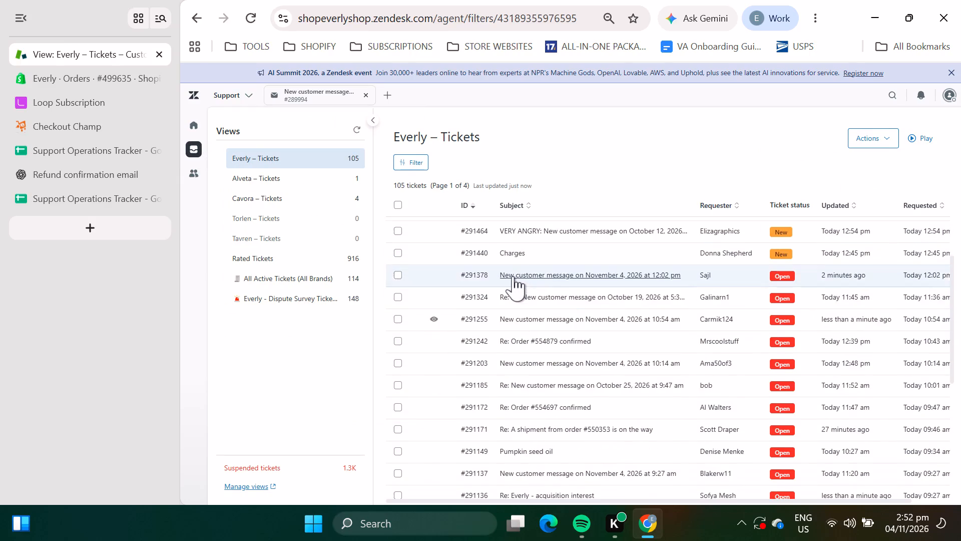
{"action": "scroll", "coordinate": [513, 276], "scroll_direction": "down", "scroll_amount": 2}
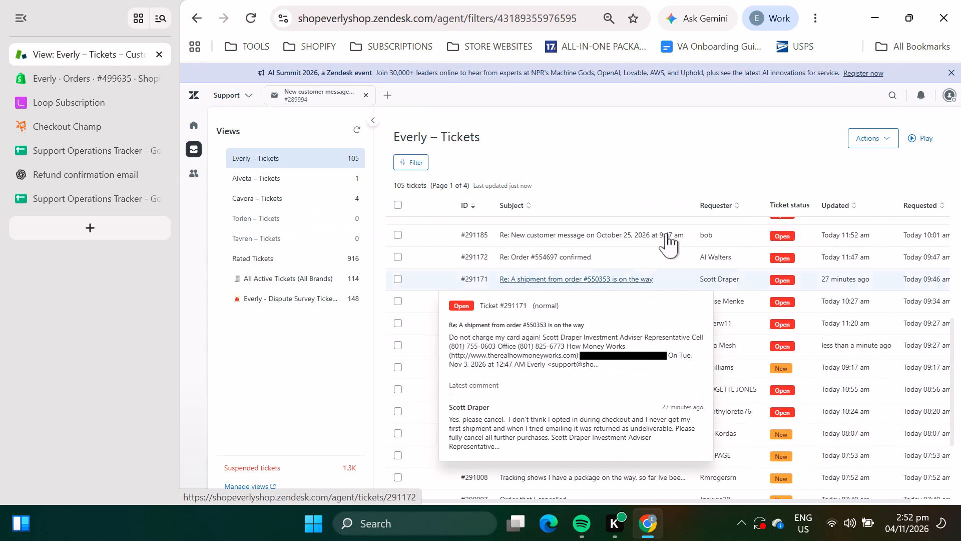
{"action": "left_click", "coordinate": [739, 204]}
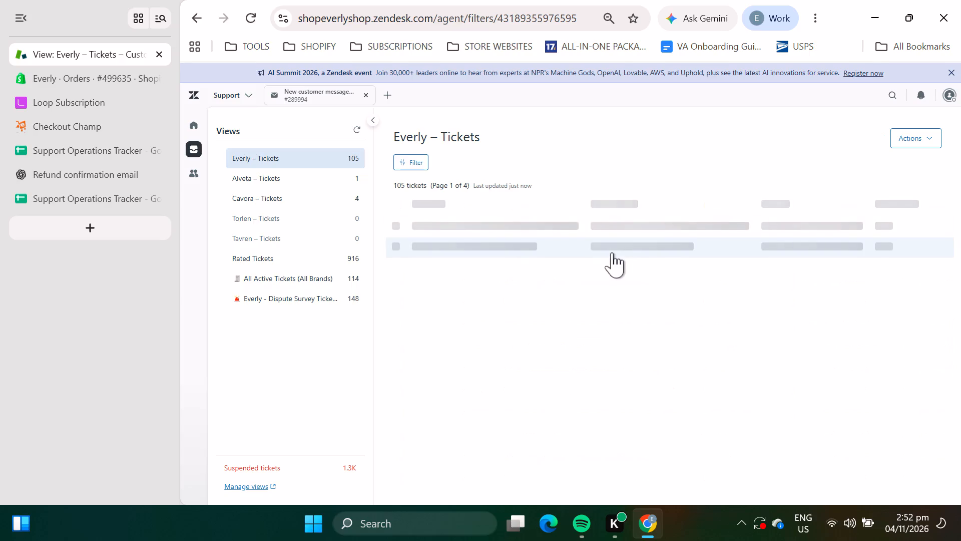
Look through the requester-sorted Everly tickets page by page, from page 1 through to page 4.
{"action": "scroll", "coordinate": [503, 284], "scroll_direction": "down", "scroll_amount": 2}
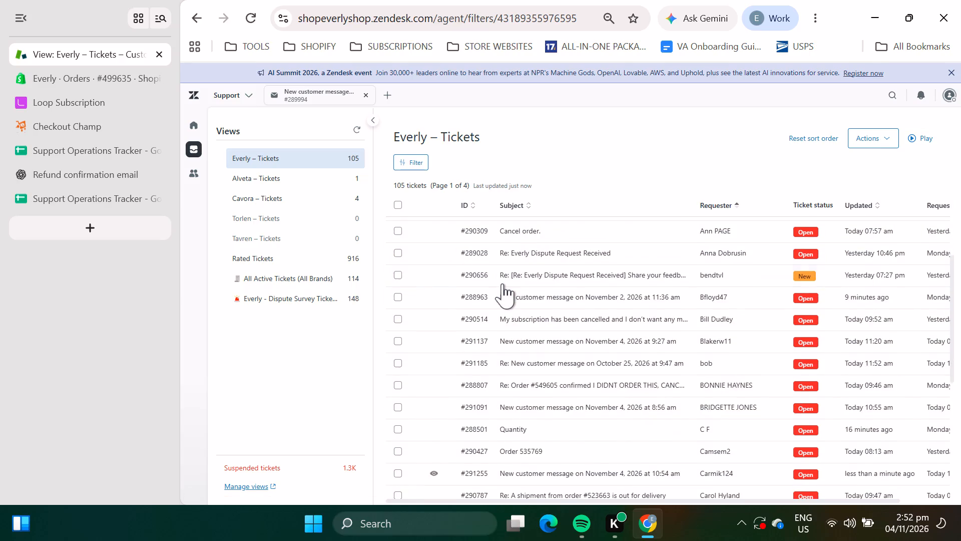
{"action": "scroll", "coordinate": [503, 284], "scroll_direction": "down", "scroll_amount": 2}
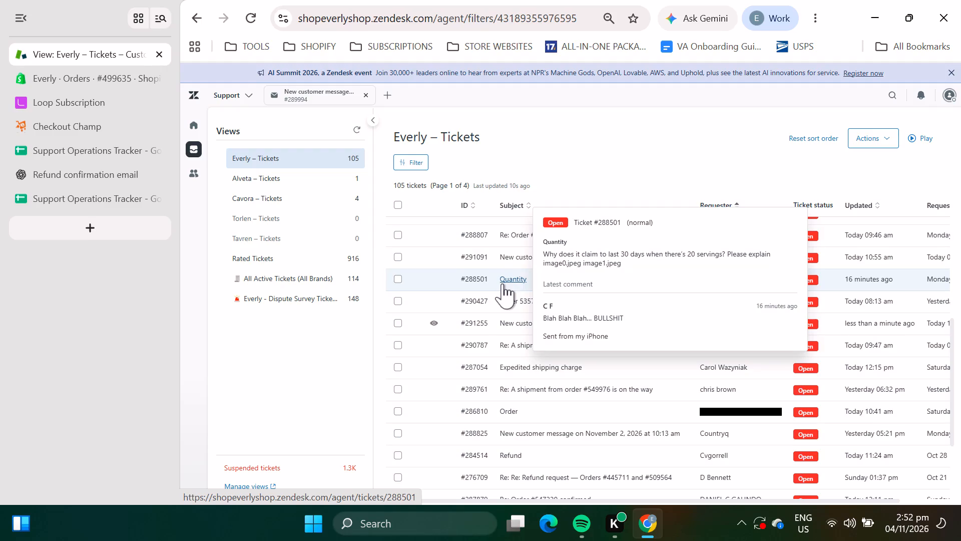
{"action": "scroll", "coordinate": [503, 284], "scroll_direction": "down", "scroll_amount": 2}
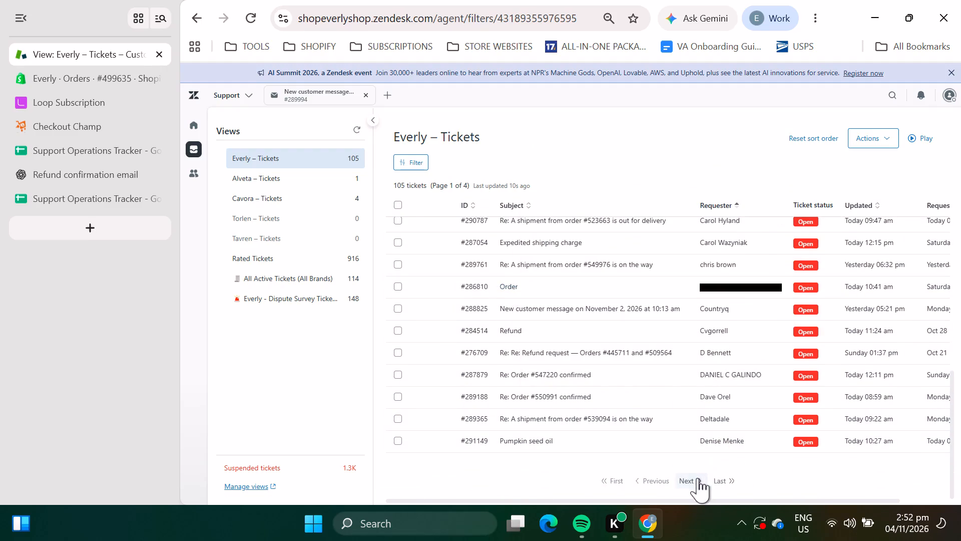
{"action": "left_click", "coordinate": [697, 478]}
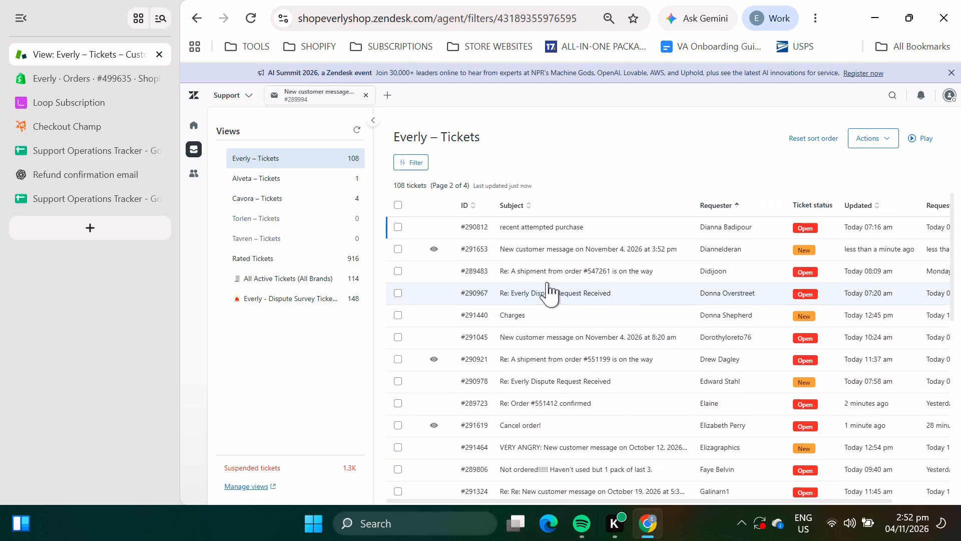
{"action": "scroll", "coordinate": [548, 276], "scroll_direction": "down", "scroll_amount": 3}
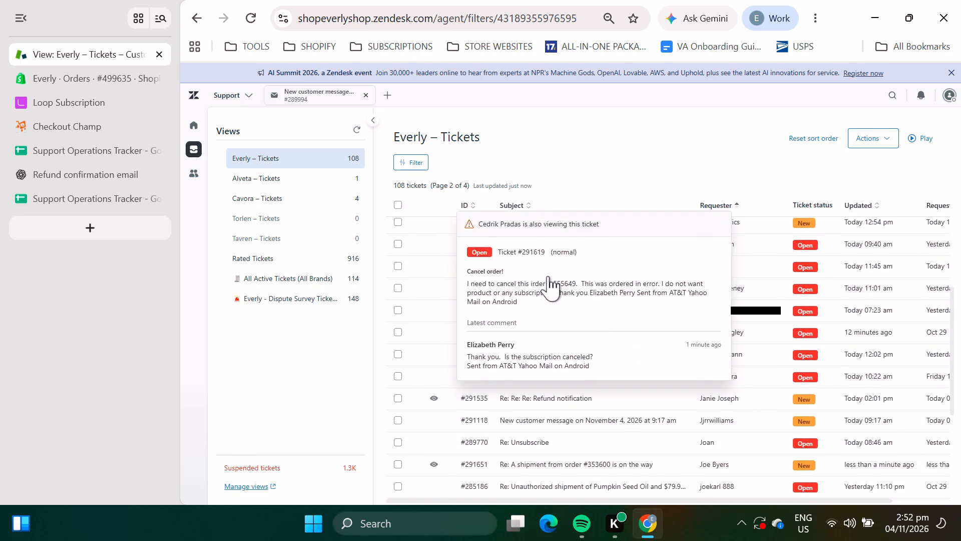
{"action": "scroll", "coordinate": [456, 292], "scroll_direction": "down", "scroll_amount": 2}
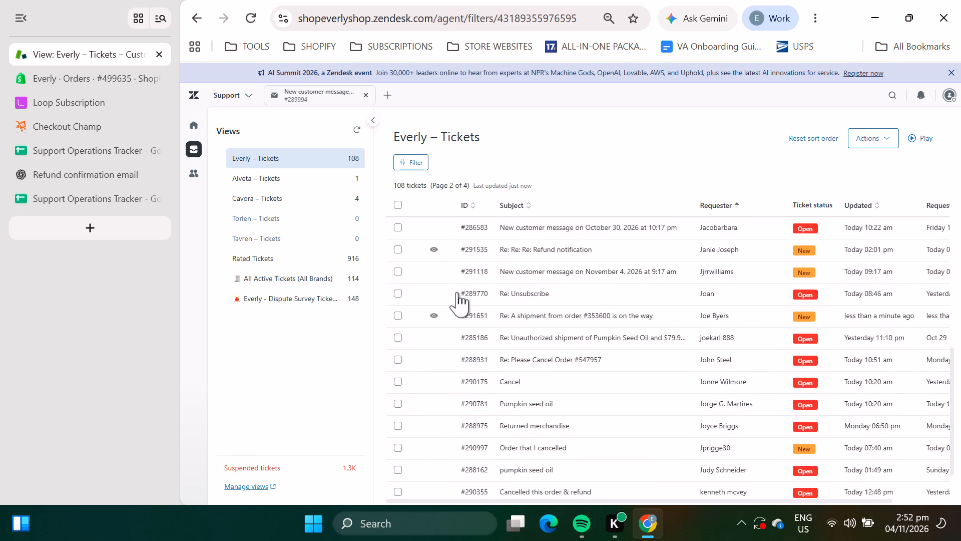
{"action": "scroll", "coordinate": [457, 293], "scroll_direction": "down", "scroll_amount": 2}
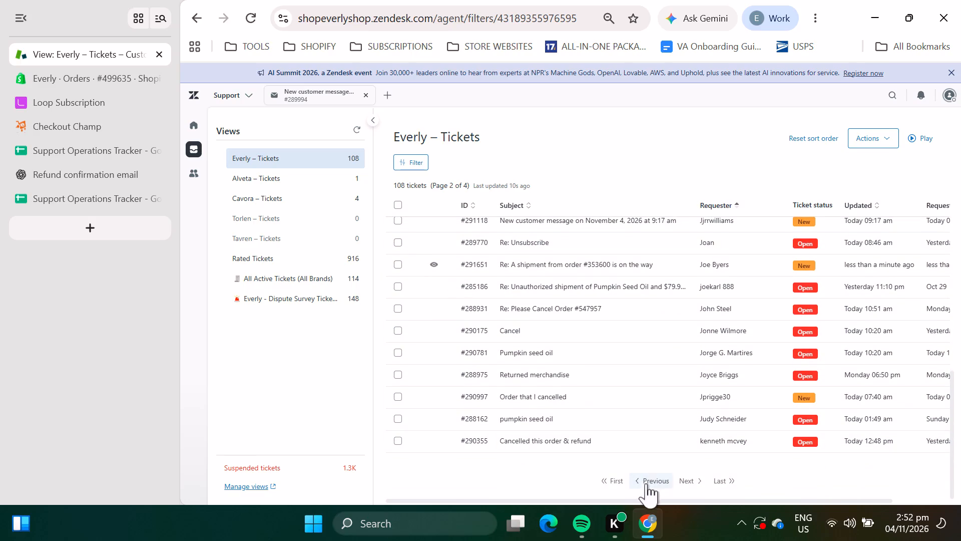
{"action": "left_click", "coordinate": [681, 481]}
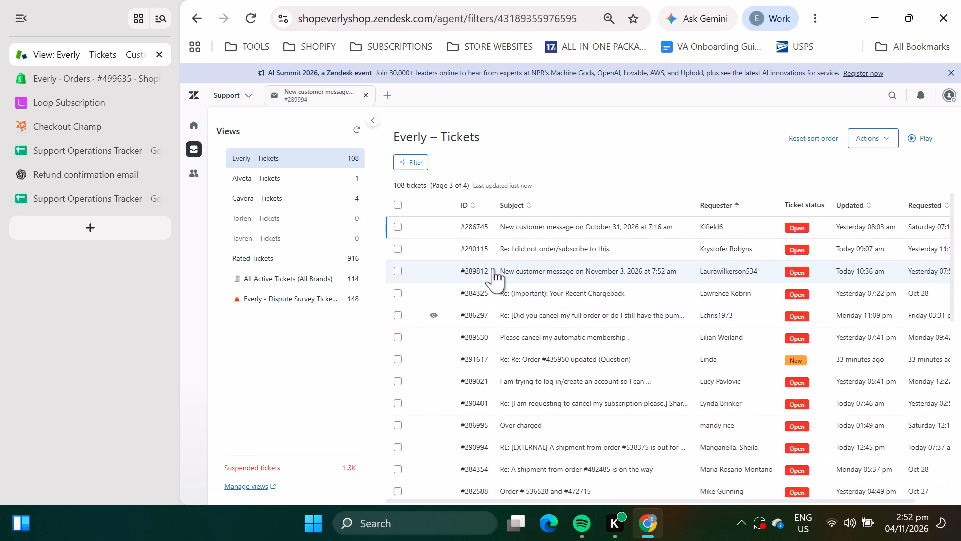
{"action": "scroll", "coordinate": [493, 268], "scroll_direction": "down", "scroll_amount": 7}
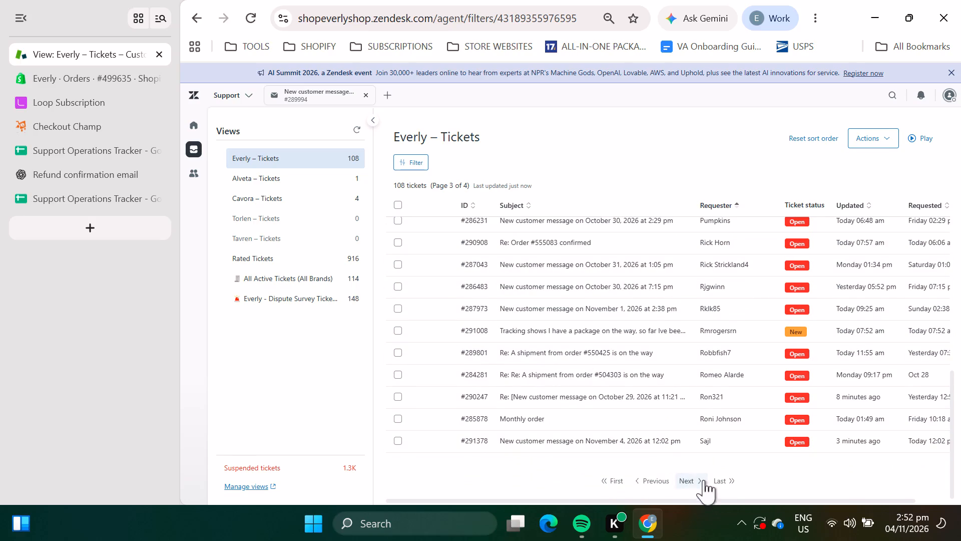
{"action": "left_click", "coordinate": [697, 476]}
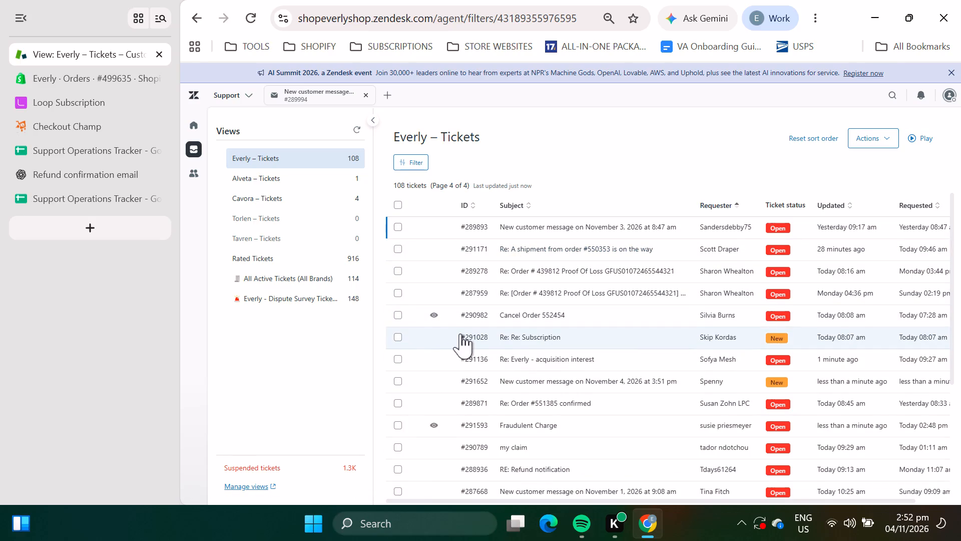
{"action": "left_click", "coordinate": [538, 265]}
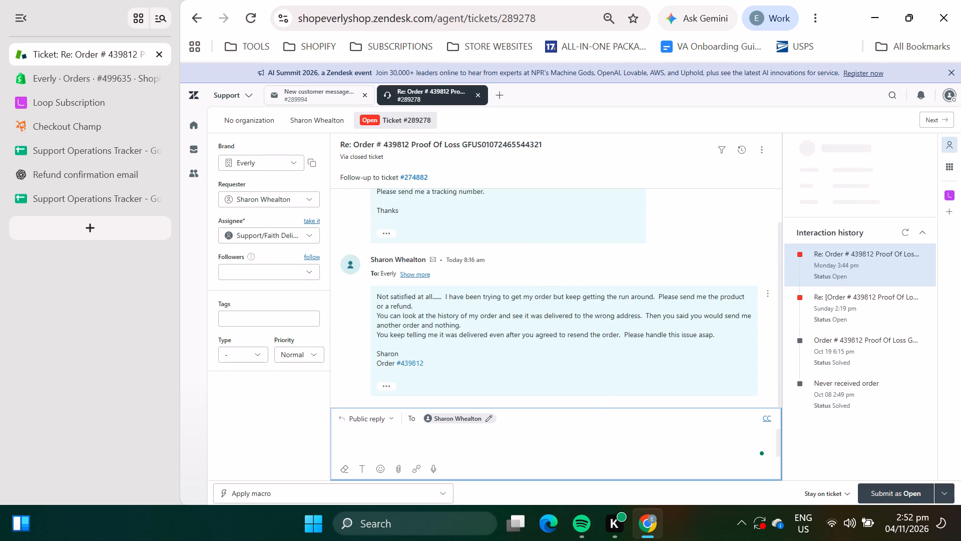
{"action": "scroll", "coordinate": [562, 370], "scroll_direction": "up", "scroll_amount": 2}
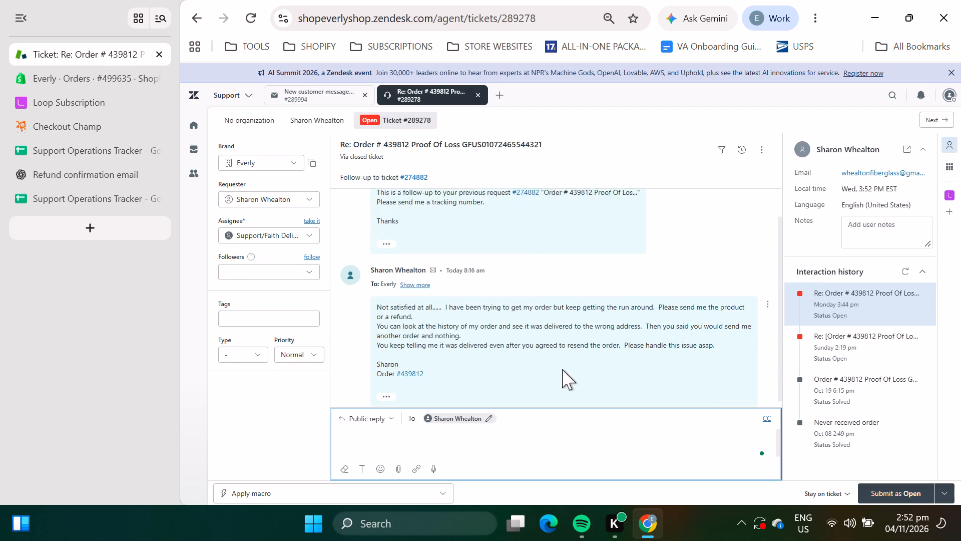
{"action": "scroll", "coordinate": [562, 369], "scroll_direction": "up", "scroll_amount": 4}
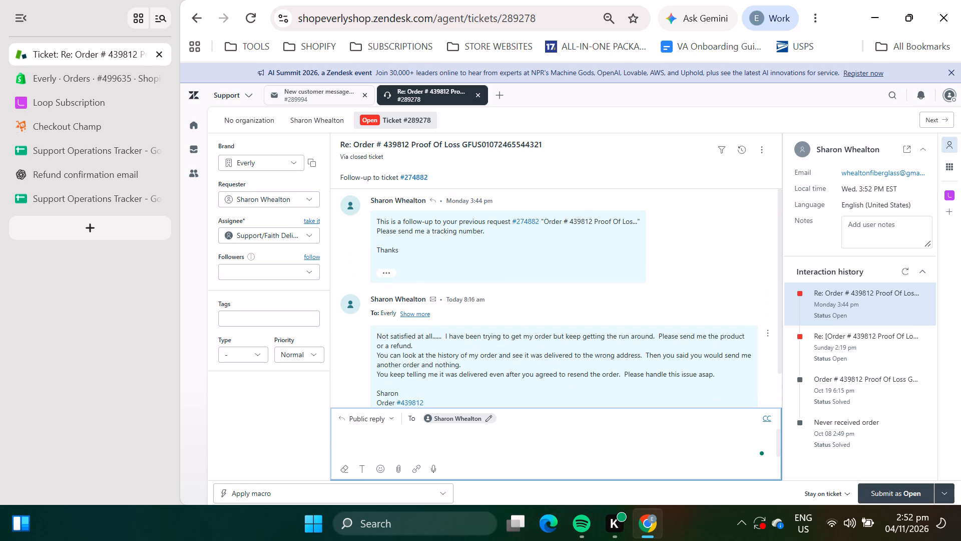
{"action": "scroll", "coordinate": [563, 363], "scroll_direction": "down", "scroll_amount": 1}
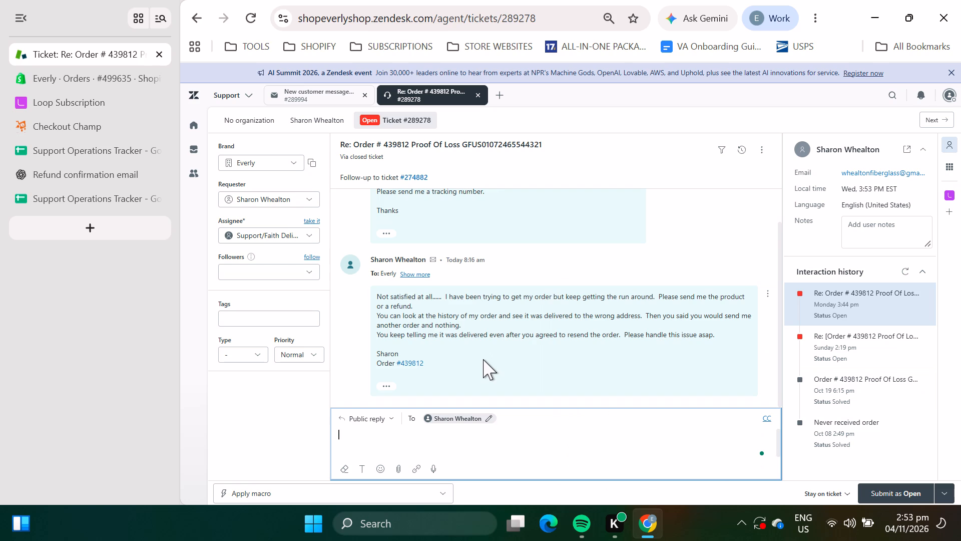
{"action": "scroll", "coordinate": [483, 359], "scroll_direction": "up", "scroll_amount": 1}
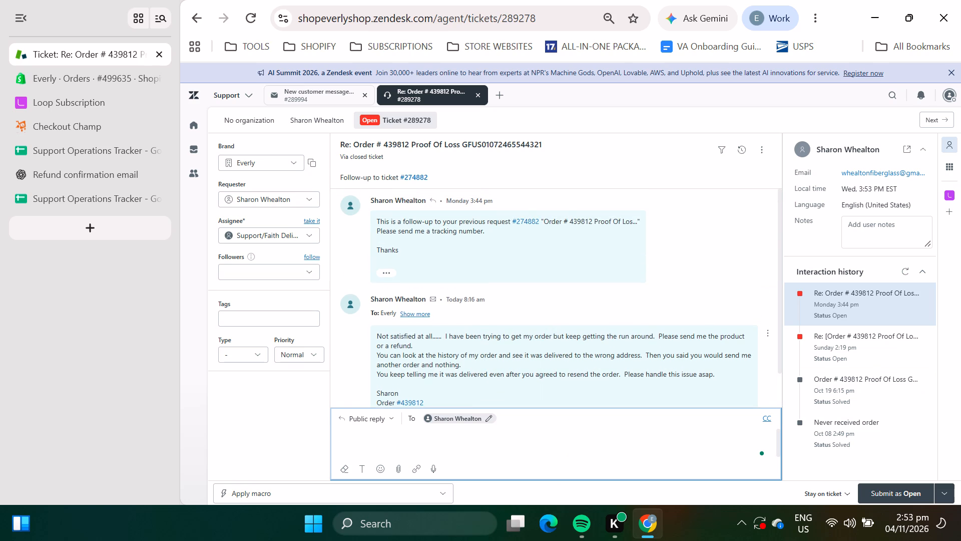
{"action": "scroll", "coordinate": [483, 359], "scroll_direction": "up", "scroll_amount": 2}
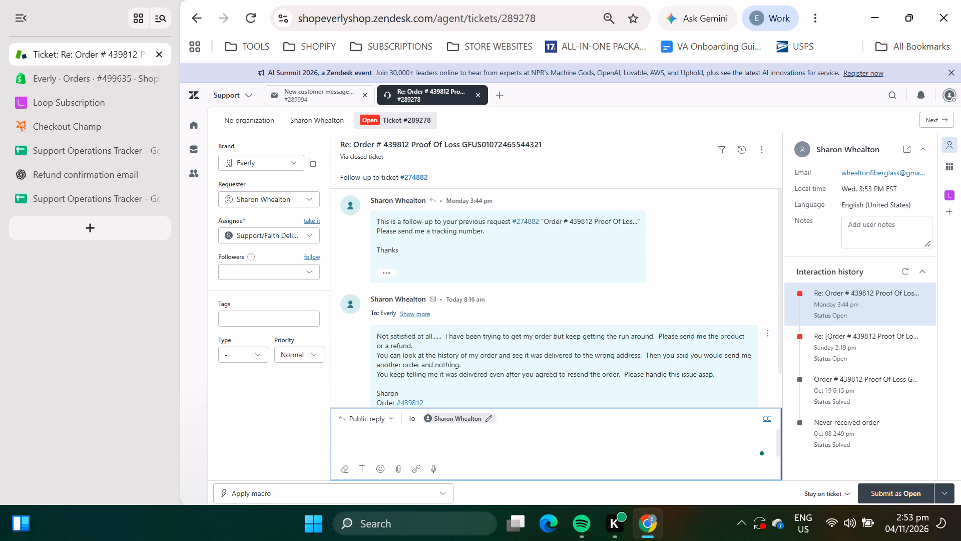
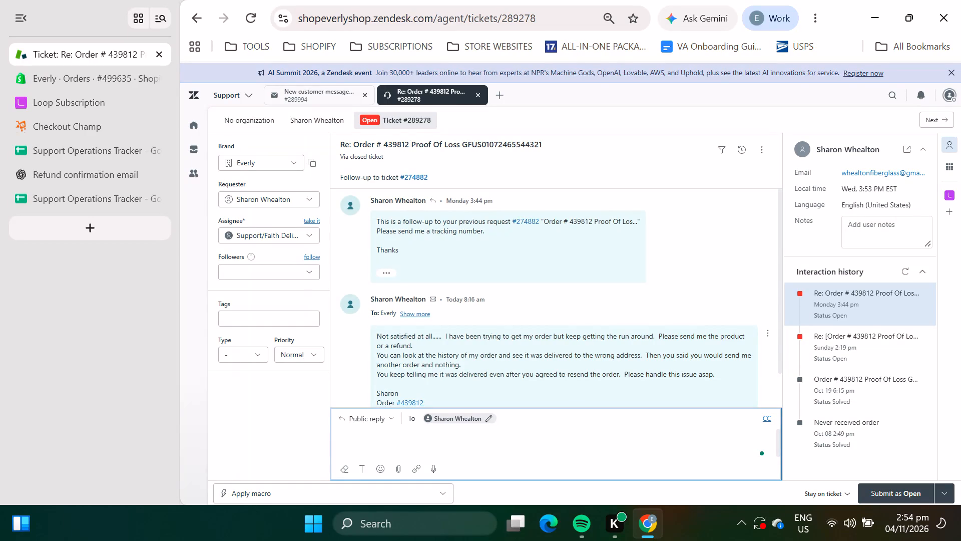
{"action": "scroll", "coordinate": [500, 318], "scroll_direction": "down", "scroll_amount": 2}
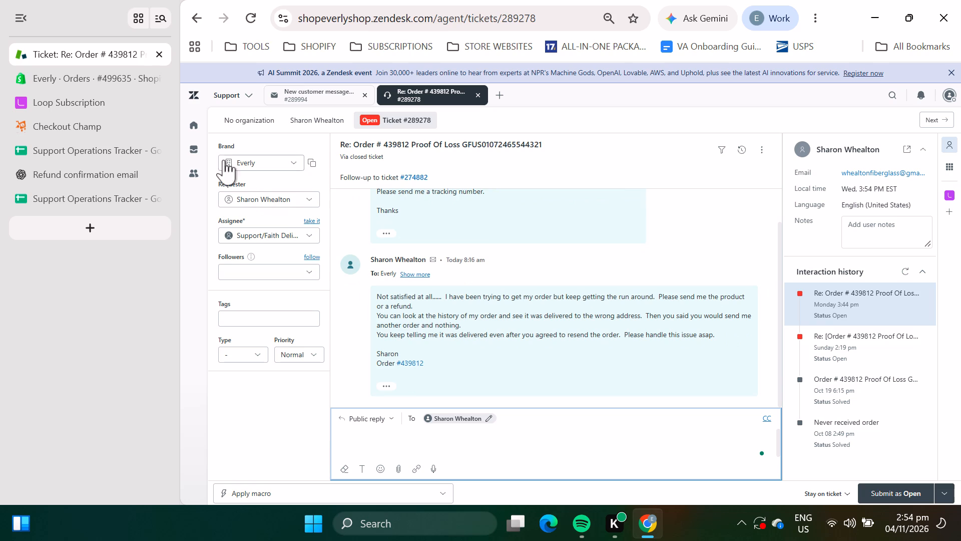
{"action": "left_click", "coordinate": [191, 145]}
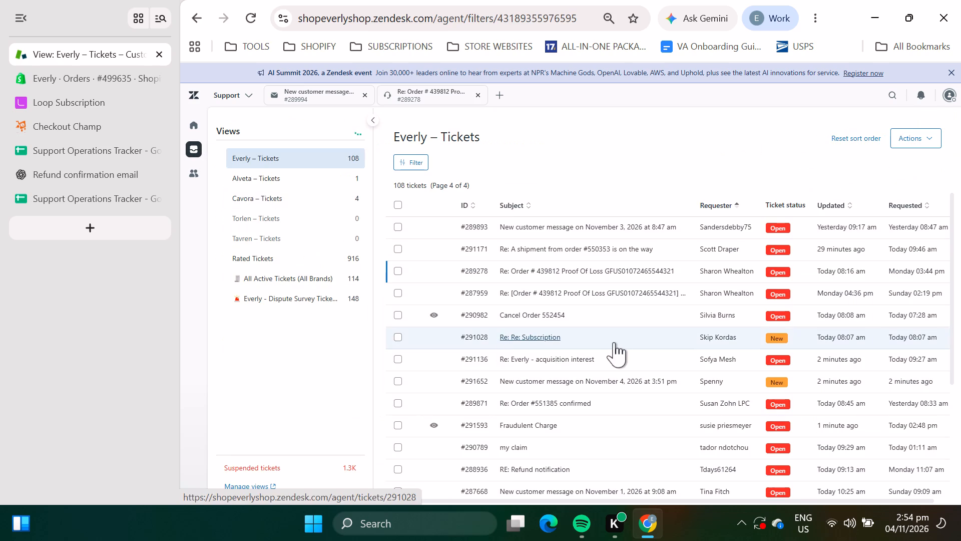
Look through the Logistics sheet of the Support Operations Tracker and open its Order Changes sheet.
{"action": "left_click", "coordinate": [68, 157]}
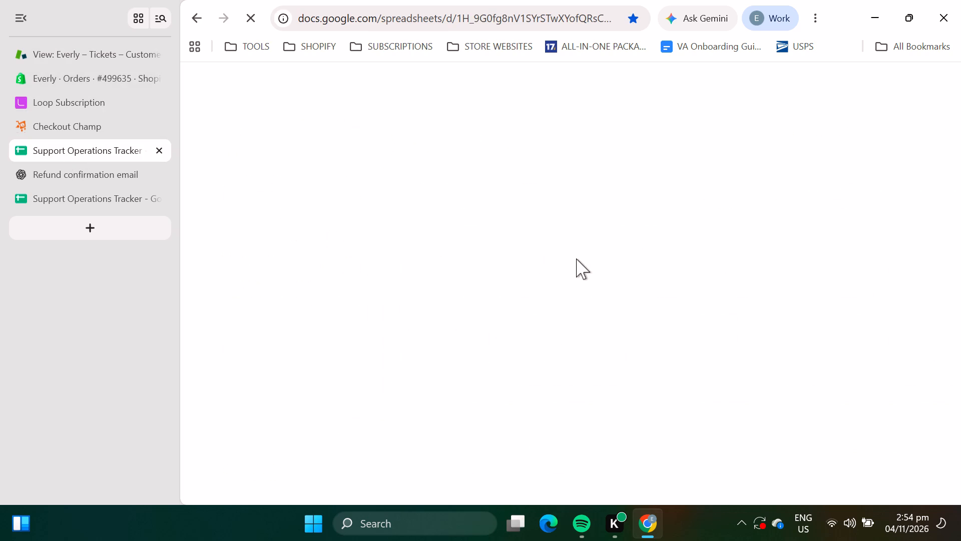
{"action": "scroll", "coordinate": [481, 309], "scroll_direction": "down", "scroll_amount": 3}
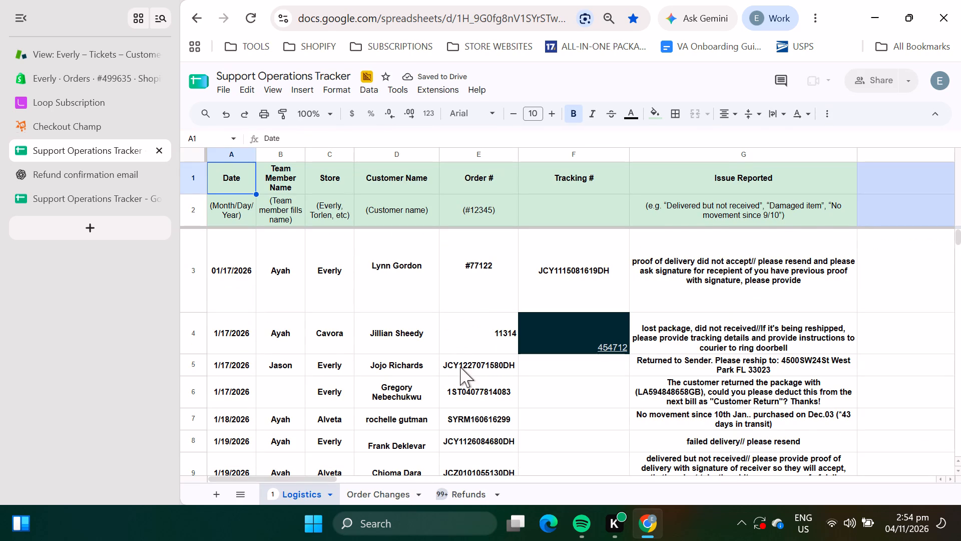
{"action": "scroll", "coordinate": [421, 372], "scroll_direction": "down", "scroll_amount": 3}
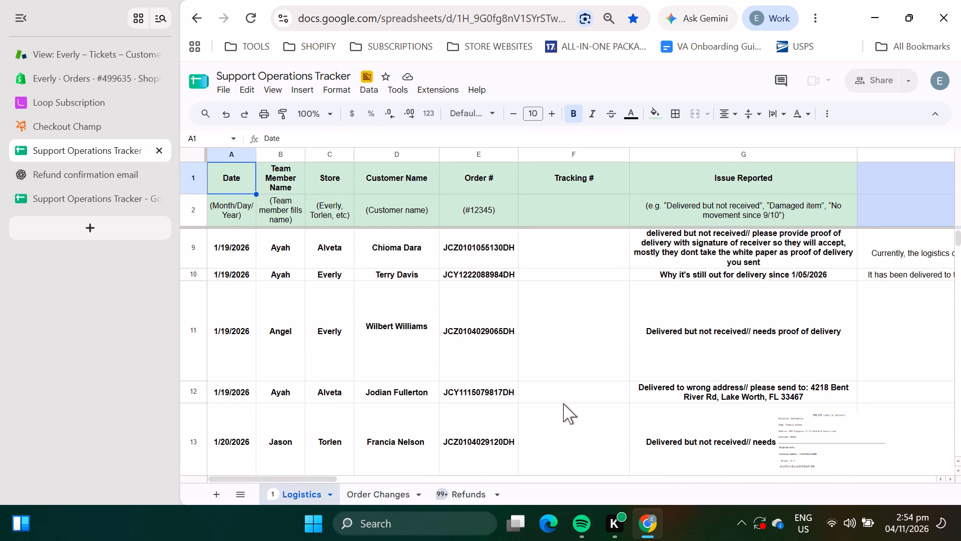
{"action": "scroll", "coordinate": [563, 403], "scroll_direction": "down", "scroll_amount": 8}
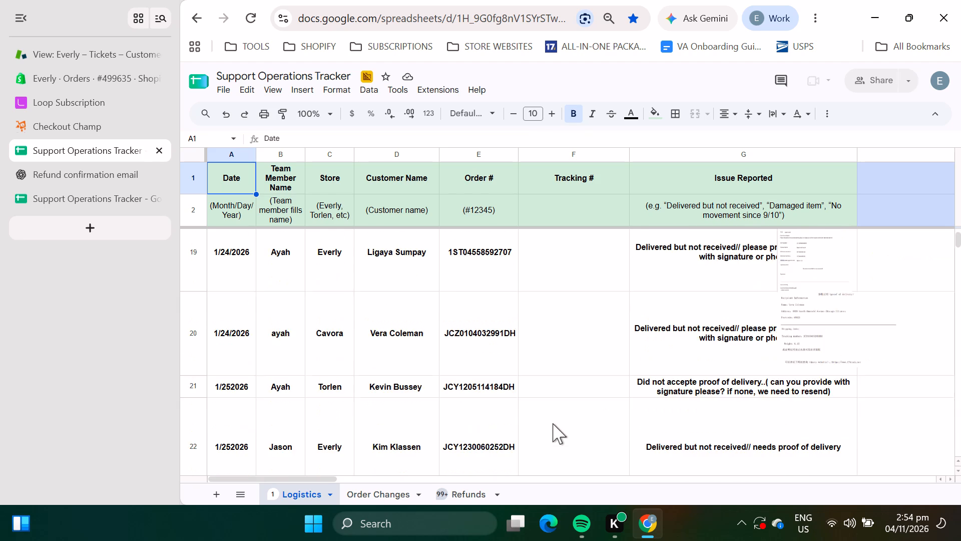
{"action": "scroll", "coordinate": [553, 423], "scroll_direction": "down", "scroll_amount": 2}
{"action": "left_click", "coordinate": [383, 492]}
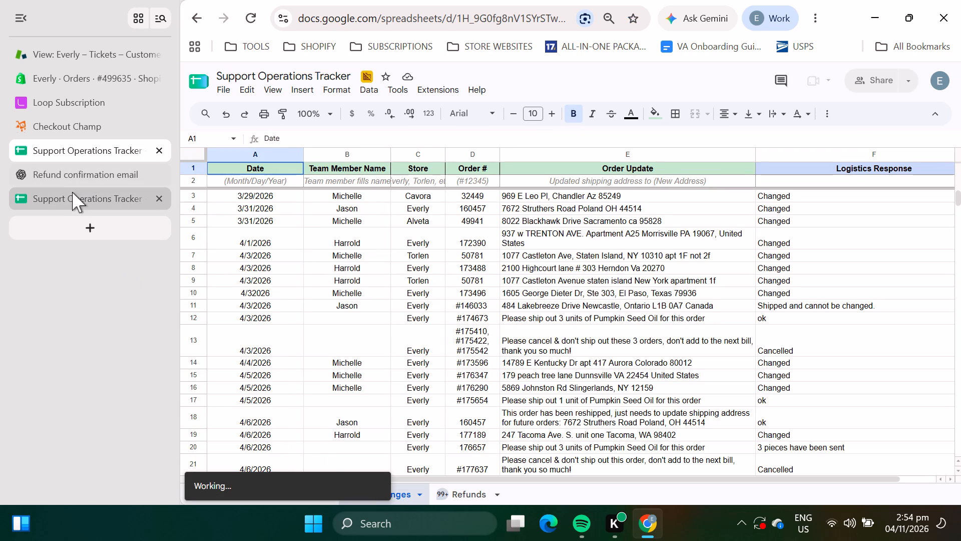
Close the duplicate Support Operations Tracker page and the Loop Subscription page.
{"action": "left_click", "coordinate": [159, 199]}
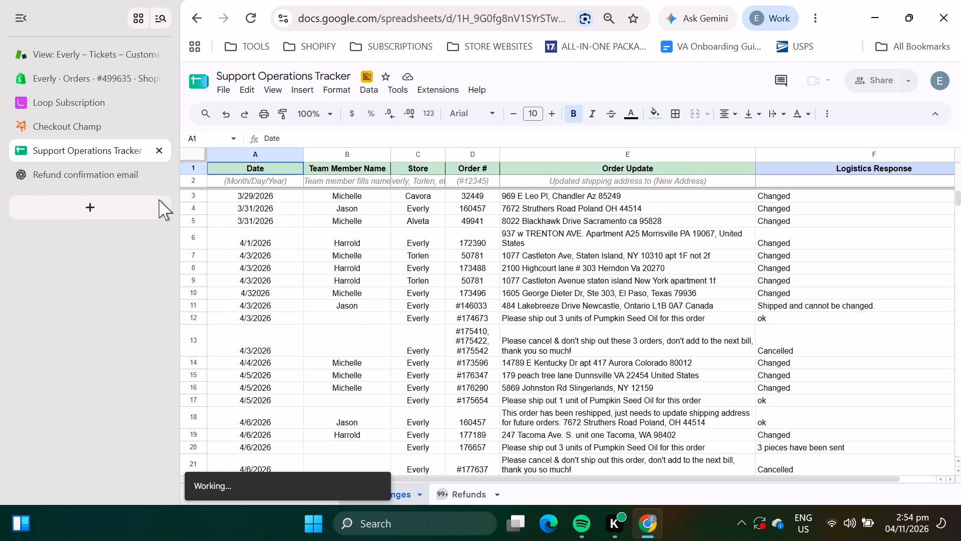
{"action": "left_click", "coordinate": [158, 103]}
{"action": "left_click", "coordinate": [82, 61]}
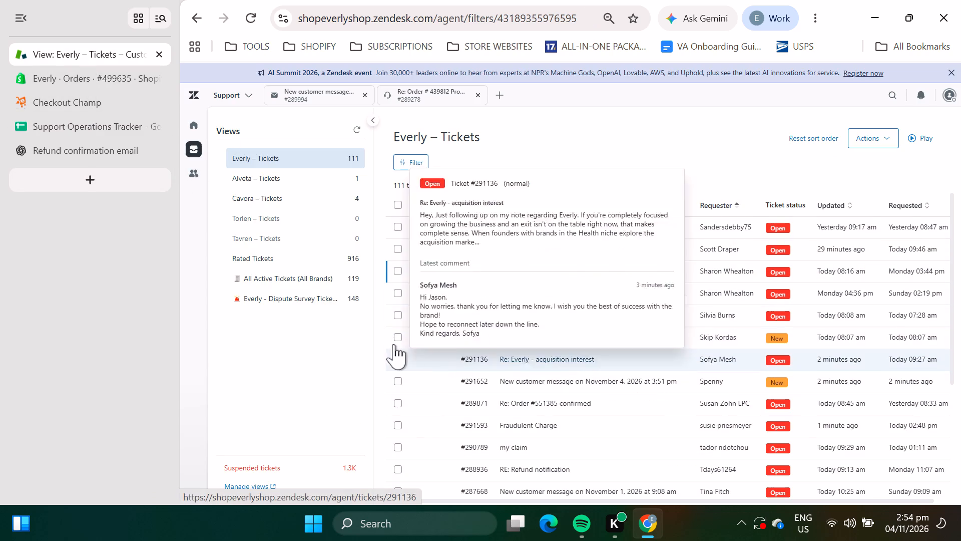
{"action": "left_click", "coordinate": [291, 299]}
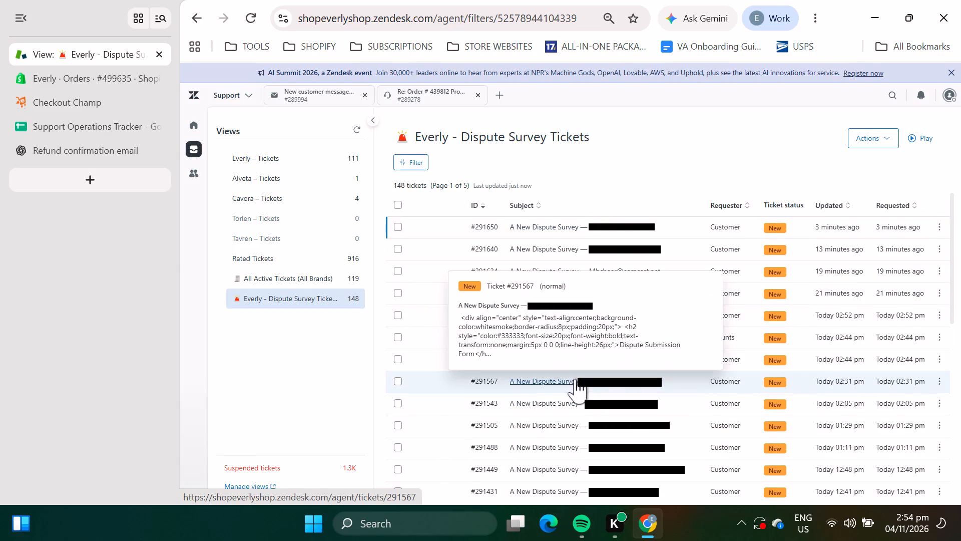
{"action": "left_click", "coordinate": [569, 385]}
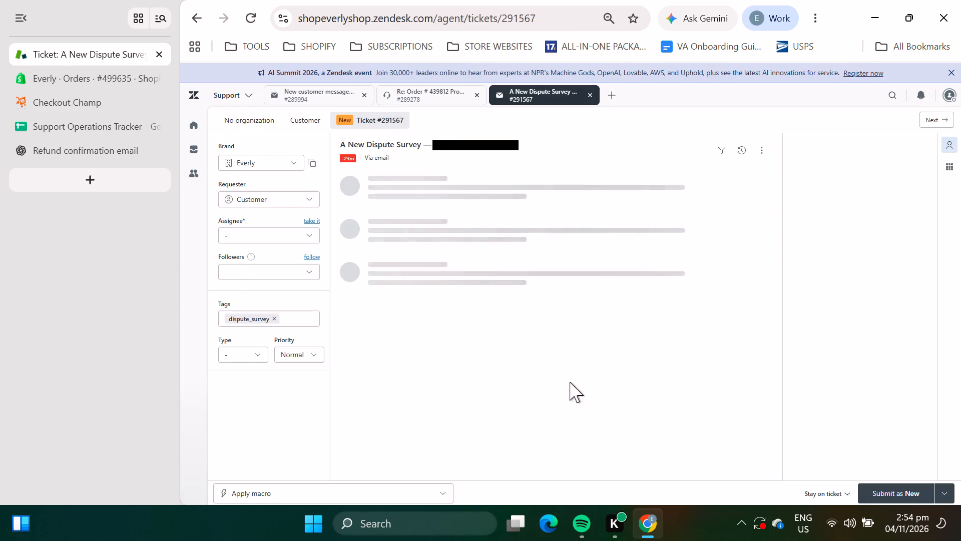
{"action": "scroll", "coordinate": [603, 333], "scroll_direction": "down", "scroll_amount": 2}
{"action": "scroll", "coordinate": [603, 322], "scroll_direction": "up", "scroll_amount": 2}
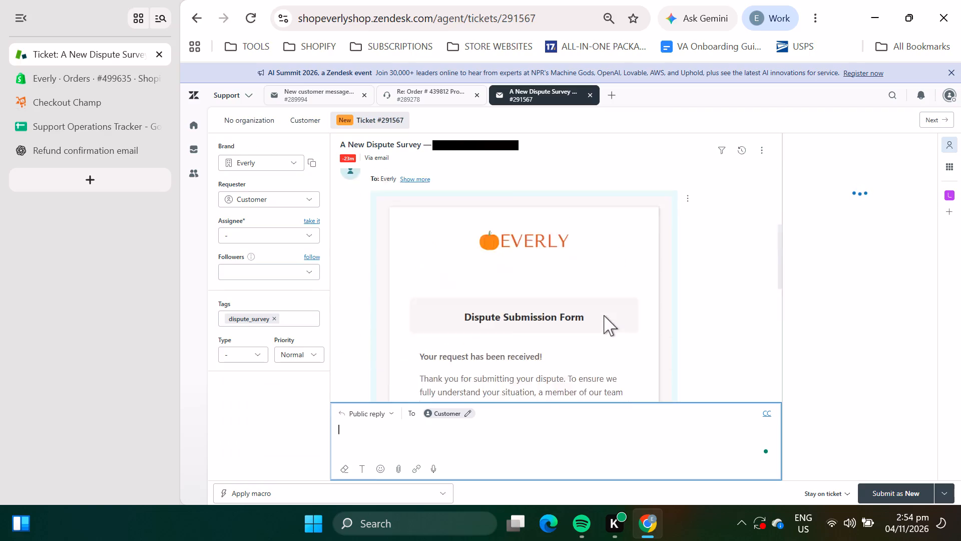
{"action": "scroll", "coordinate": [604, 315], "scroll_direction": "up", "scroll_amount": 3}
{"action": "left_click_drag", "start_coordinate": [609, 260], "coordinate": [531, 259]}
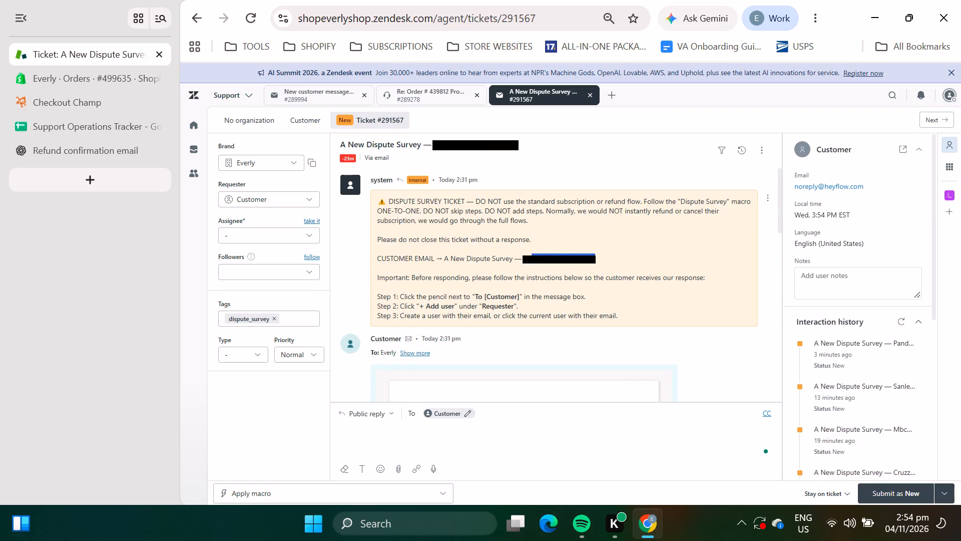
{"action": "left_click_drag", "start_coordinate": [531, 259], "coordinate": [523, 257]}
{"action": "right_click", "coordinate": [529, 258]}
{"action": "left_click", "coordinate": [569, 276]}
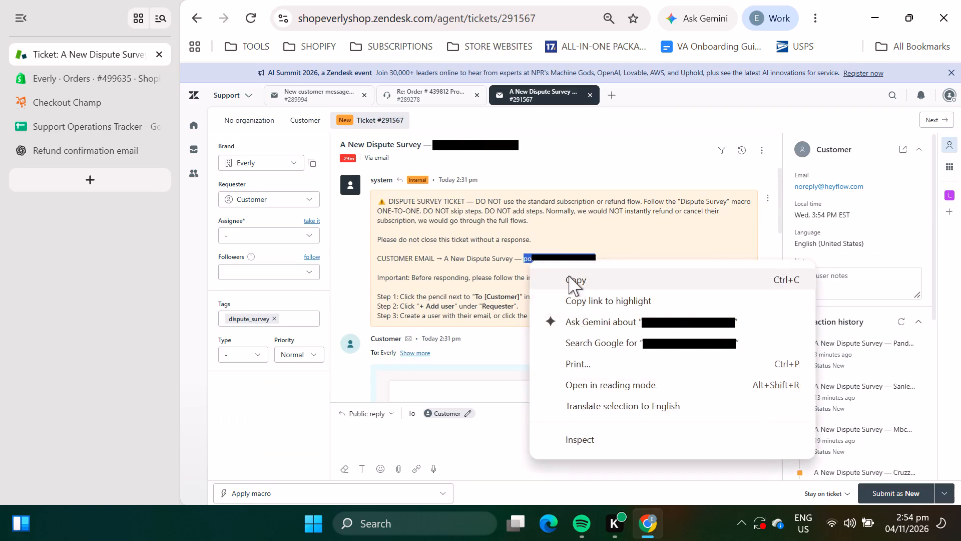
{"action": "left_click", "coordinate": [76, 85]}
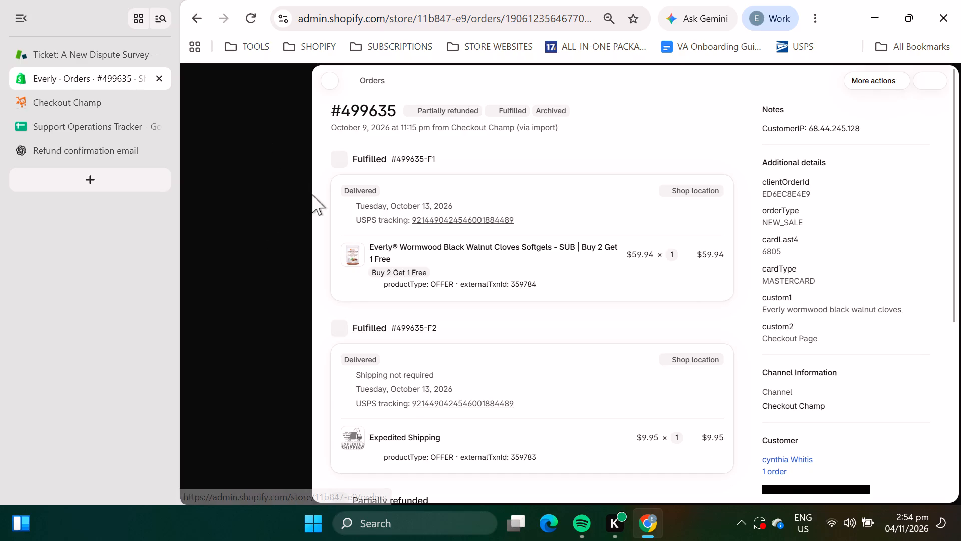
{"action": "left_click", "coordinate": [233, 99]}
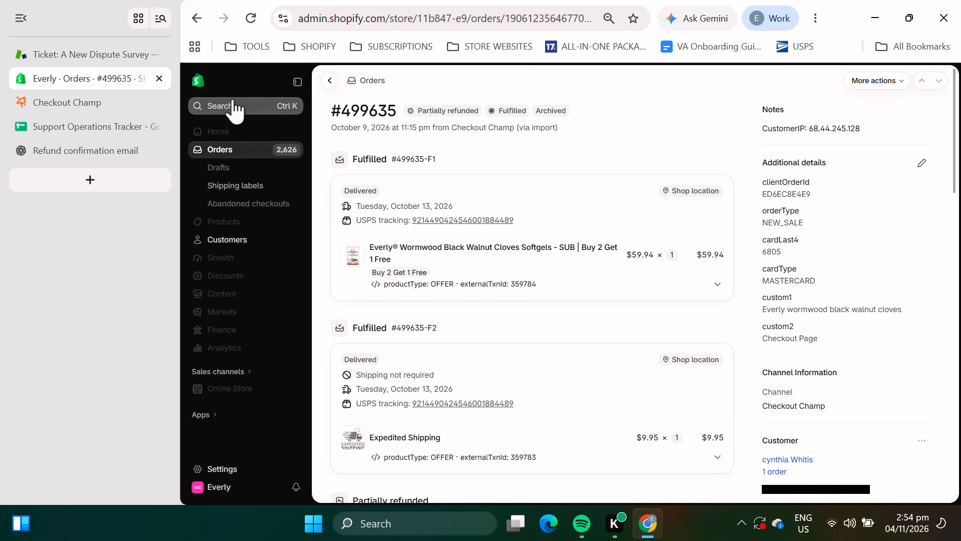
{"action": "right_click", "coordinate": [427, 156]}
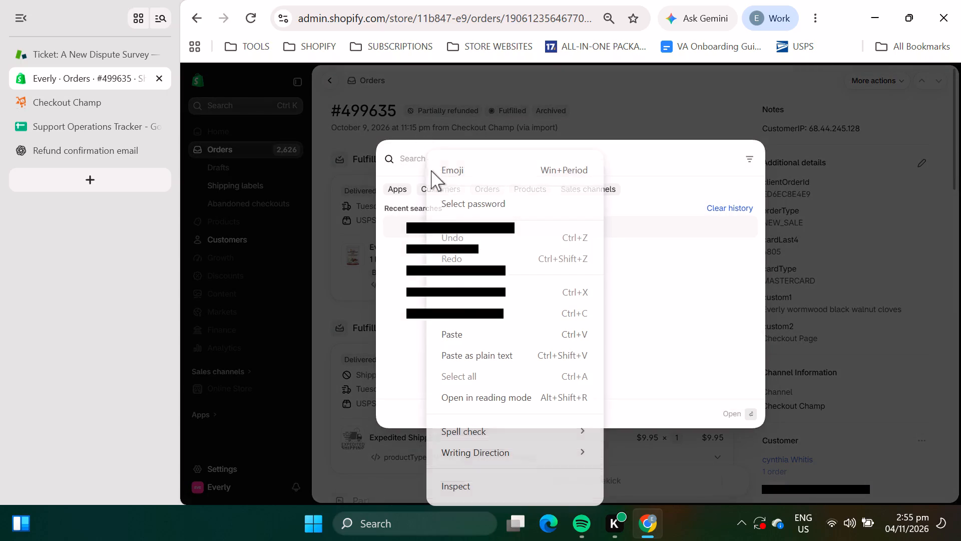
{"action": "left_click", "coordinate": [452, 334]}
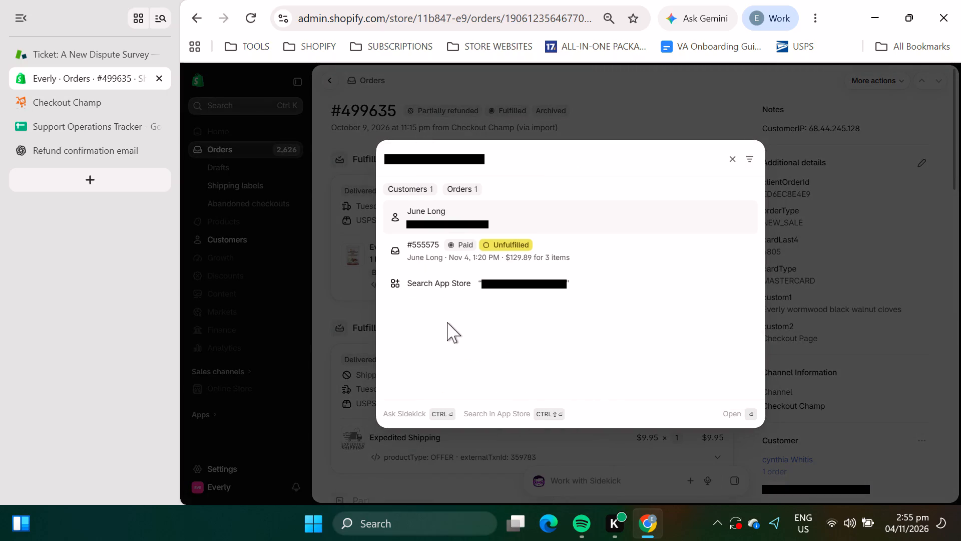
{"action": "left_click", "coordinate": [441, 245]}
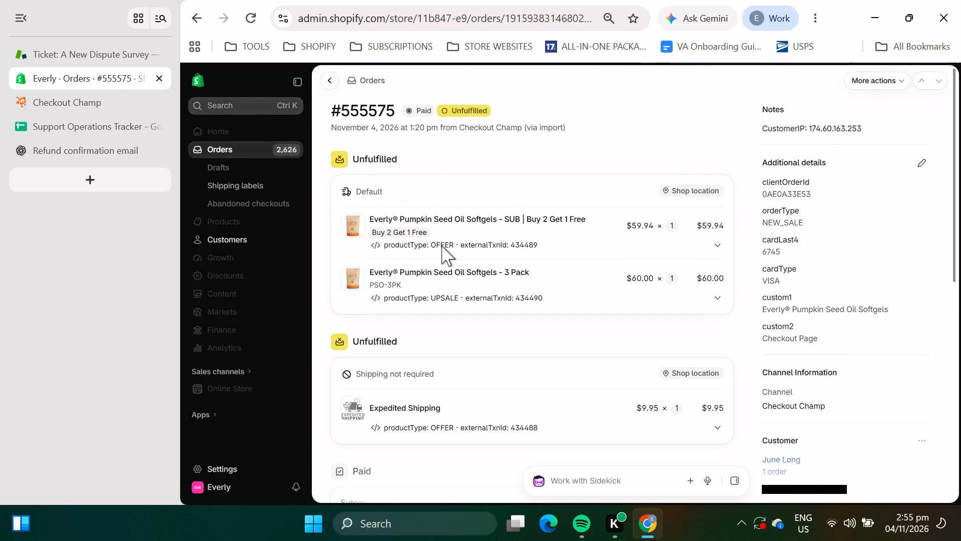
{"action": "left_click", "coordinate": [96, 75]}
{"action": "left_click", "coordinate": [93, 52]}
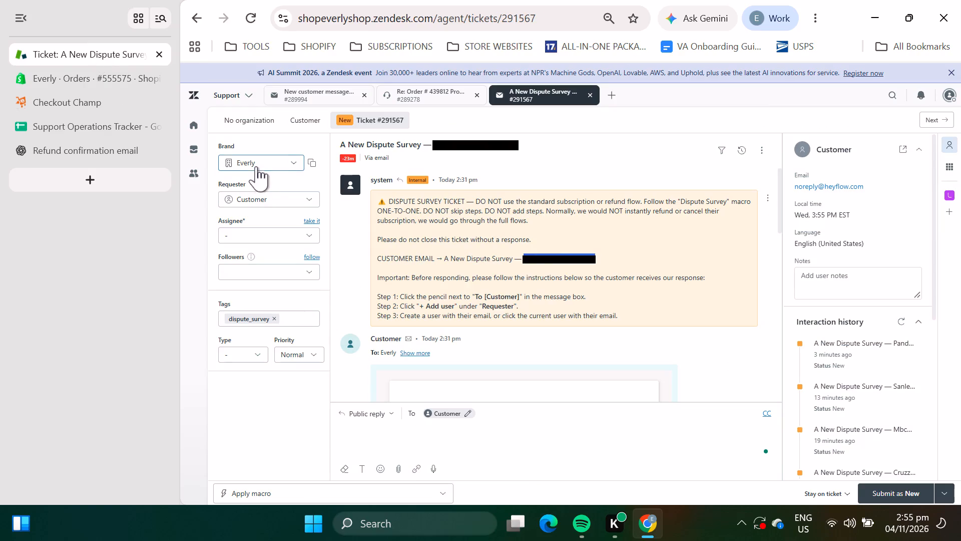
{"action": "left_click", "coordinate": [251, 201]}
{"action": "right_click", "coordinate": [251, 201]}
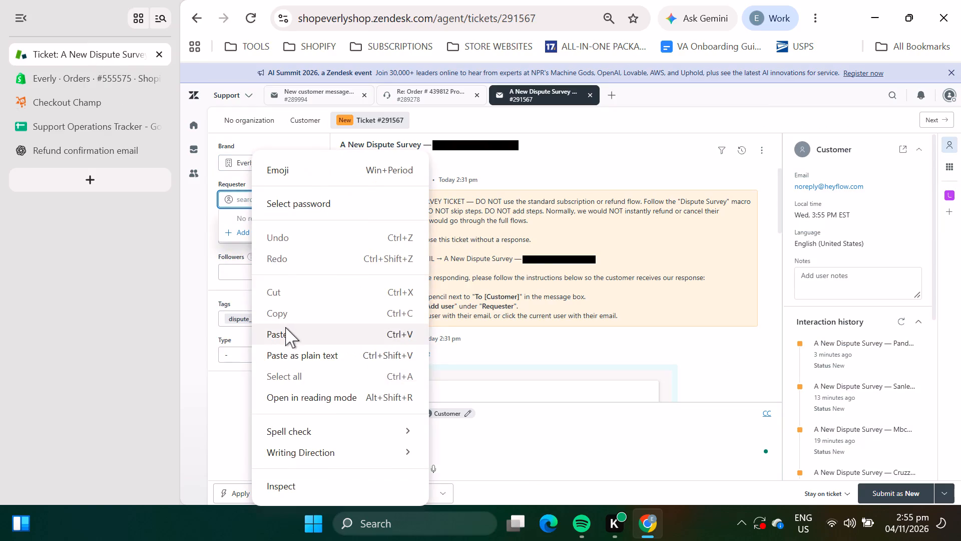
{"action": "left_click", "coordinate": [285, 327]}
{"action": "left_click", "coordinate": [80, 52]}
{"action": "left_click", "coordinate": [72, 87]}
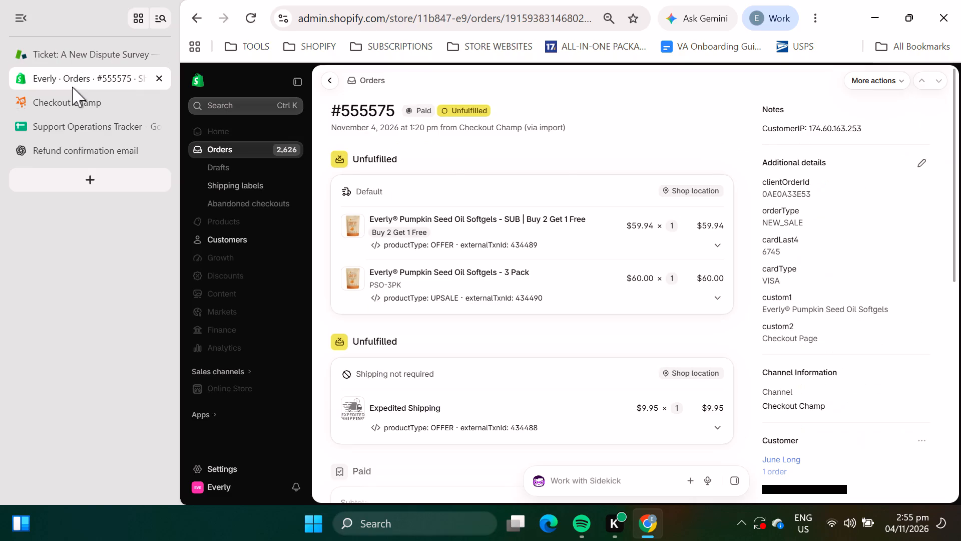
{"action": "left_click", "coordinate": [77, 52]}
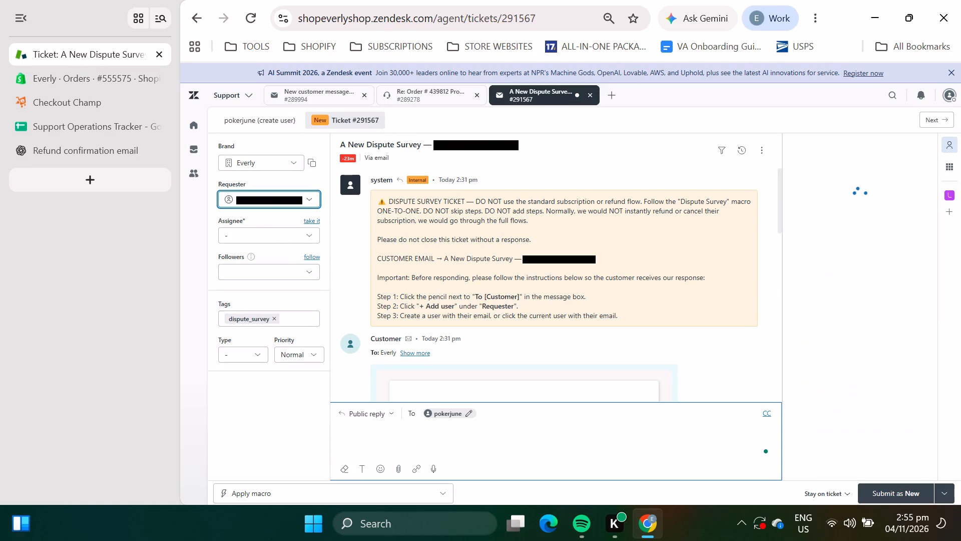
{"action": "left_click", "coordinate": [375, 429]}
{"action": "left_click_drag", "start_coordinate": [443, 494], "coordinate": [449, 492]}
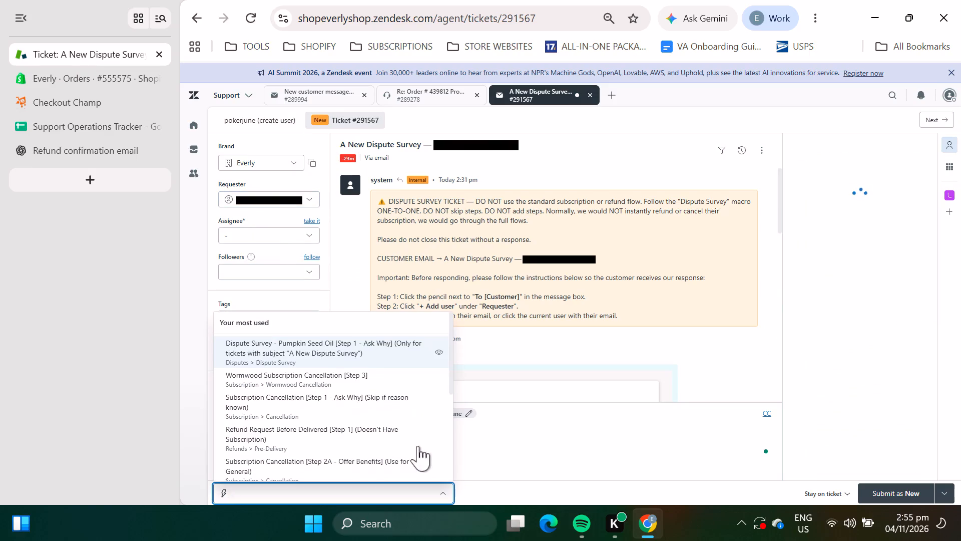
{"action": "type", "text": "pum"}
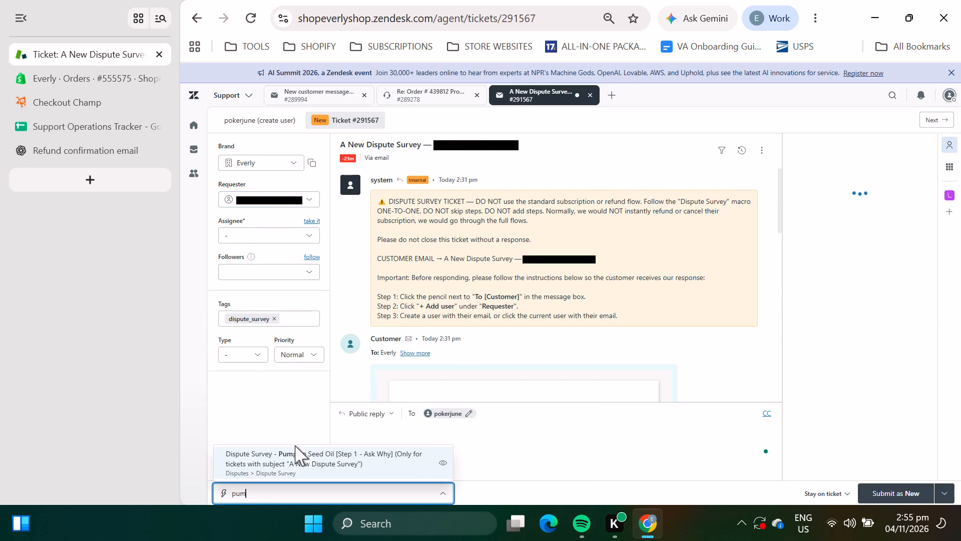
{"action": "left_click", "coordinate": [280, 451]}
Personalize the reply's greeting with the customer's first name so it reads "Hi June,".
{"action": "scroll", "coordinate": [386, 382], "scroll_direction": "up", "scroll_amount": 3}
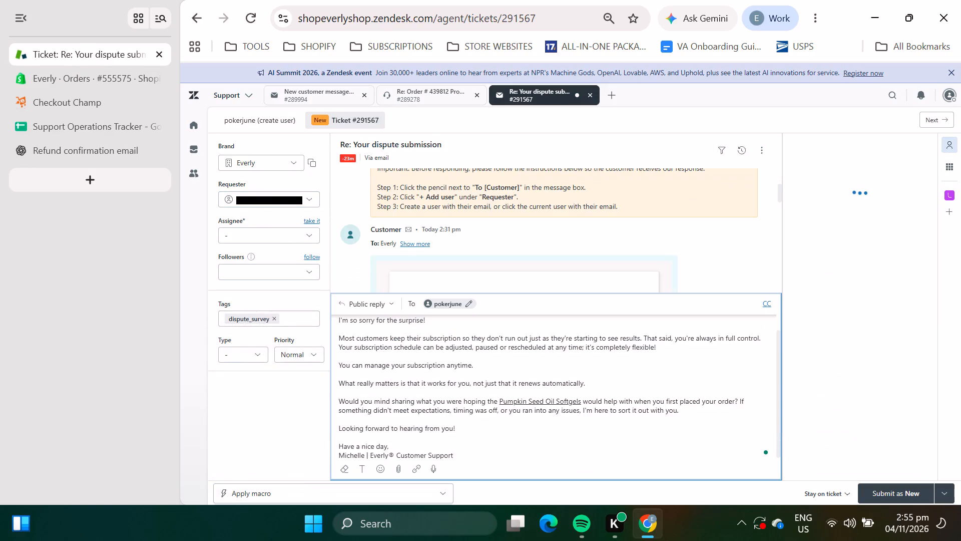
{"action": "left_click", "coordinate": [377, 323]}
{"action": "key", "text": "Left"}
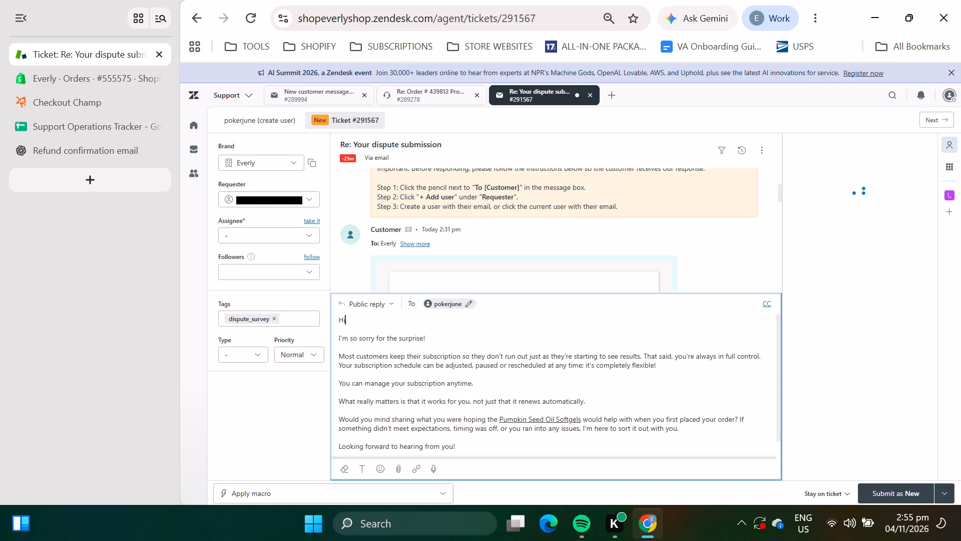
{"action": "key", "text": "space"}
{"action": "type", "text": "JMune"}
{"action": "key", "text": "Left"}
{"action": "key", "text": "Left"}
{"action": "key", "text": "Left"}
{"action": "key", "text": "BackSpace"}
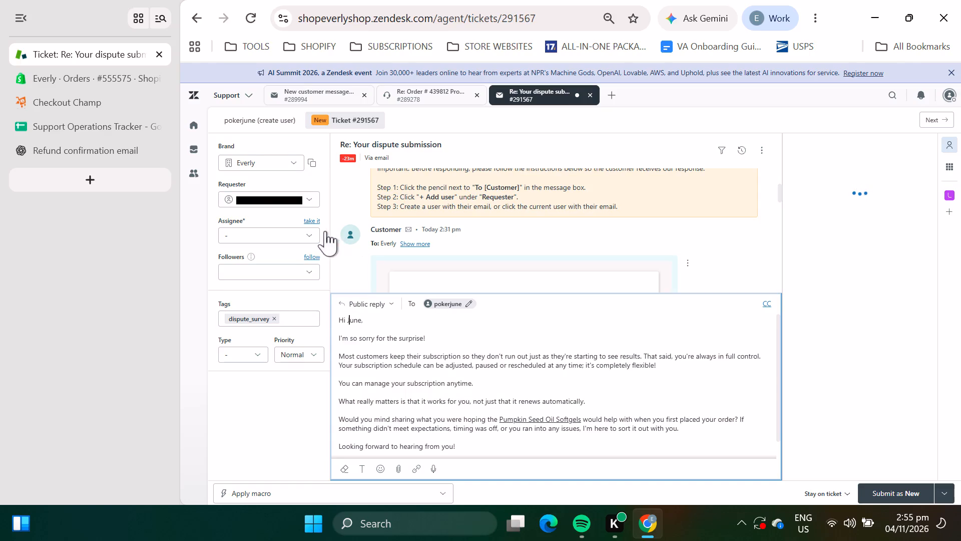
Assign ticket #291567 to yourself and submit the reply with the status Solved.
{"action": "left_click", "coordinate": [313, 215]}
{"action": "double_click", "coordinate": [307, 217]}
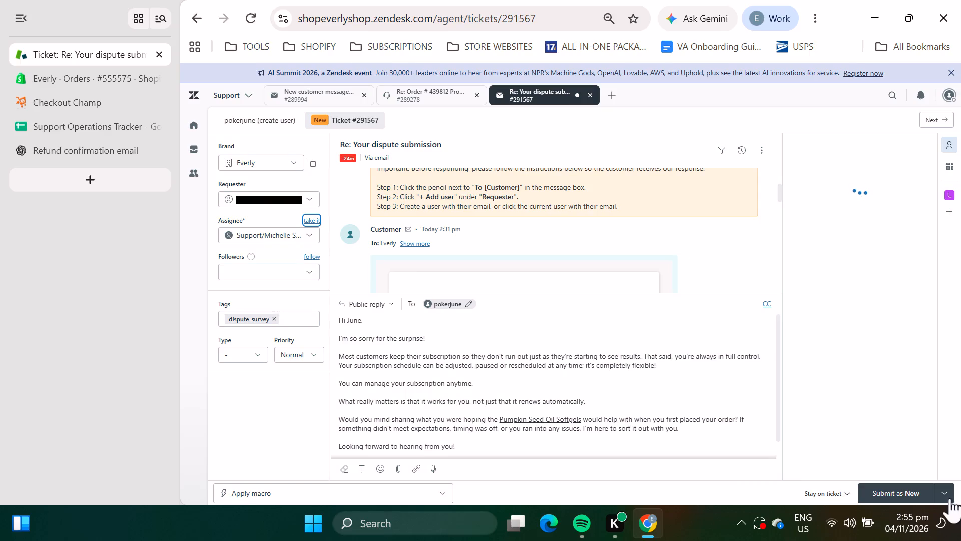
{"action": "left_click", "coordinate": [946, 495]}
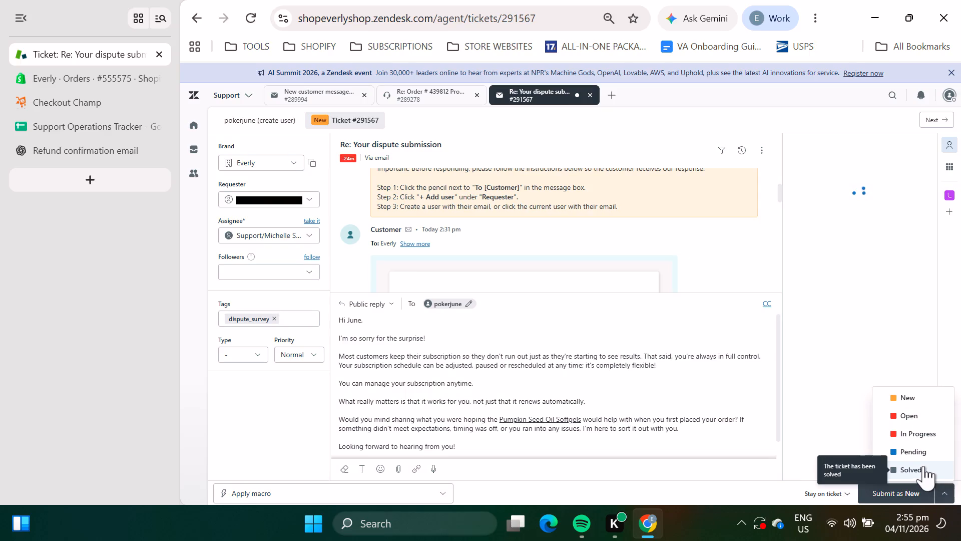
{"action": "left_click", "coordinate": [923, 466]}
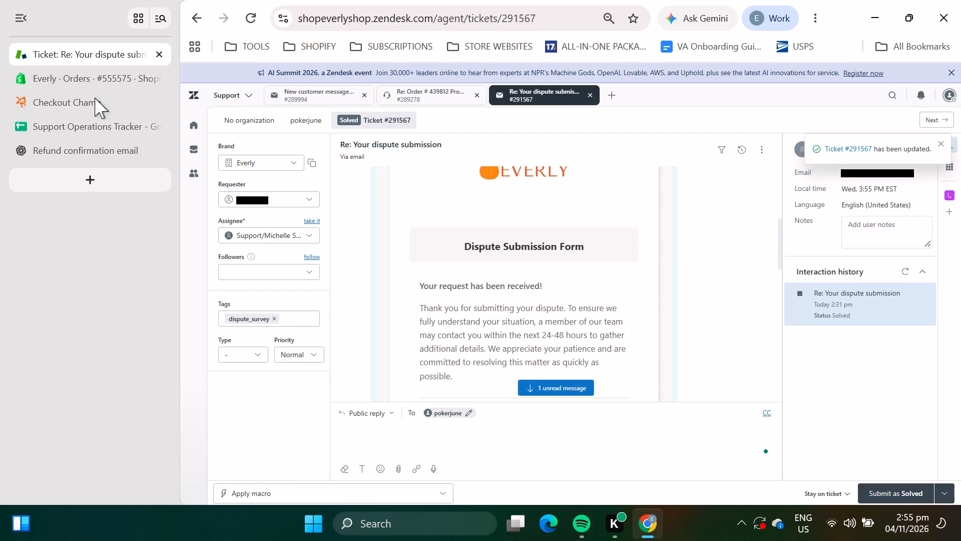
Return to the Everly - Dispute Survey Tickets view and open ticket #291543.
{"action": "left_click", "coordinate": [196, 154]}
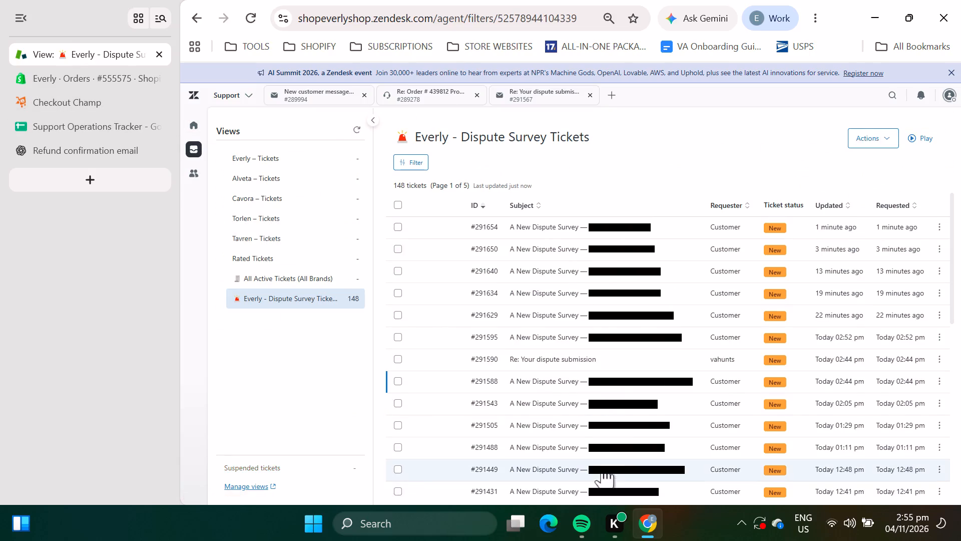
{"action": "left_click", "coordinate": [571, 406]}
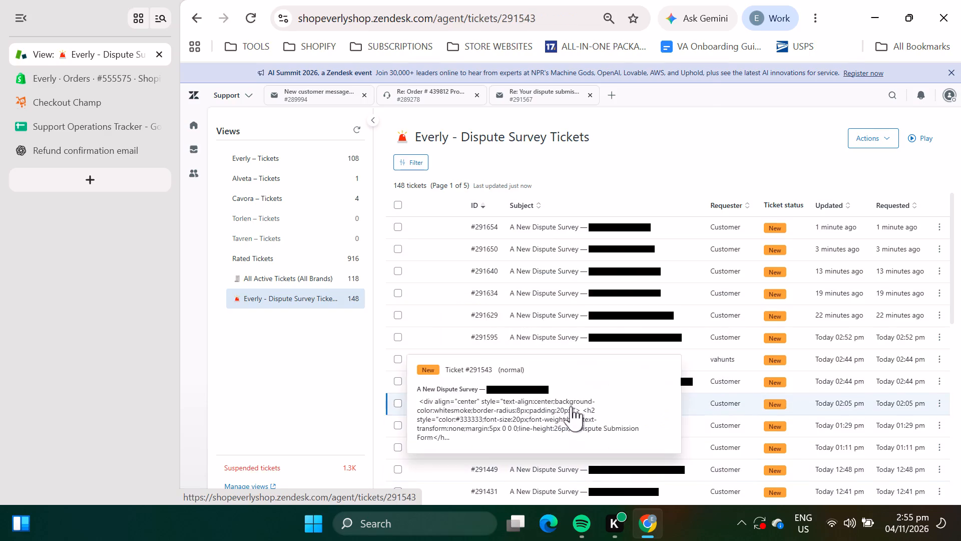
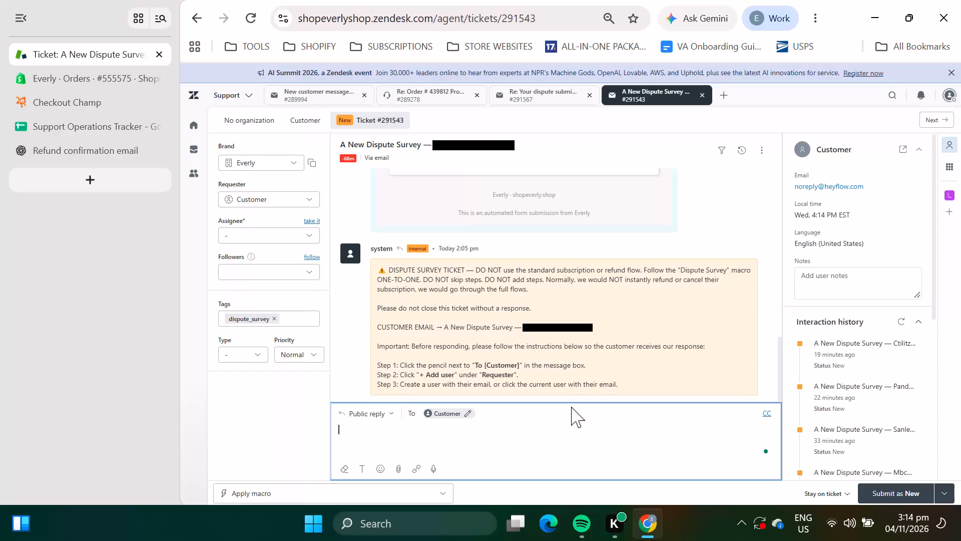
{"action": "left_click_drag", "start_coordinate": [594, 329], "coordinate": [556, 323]}
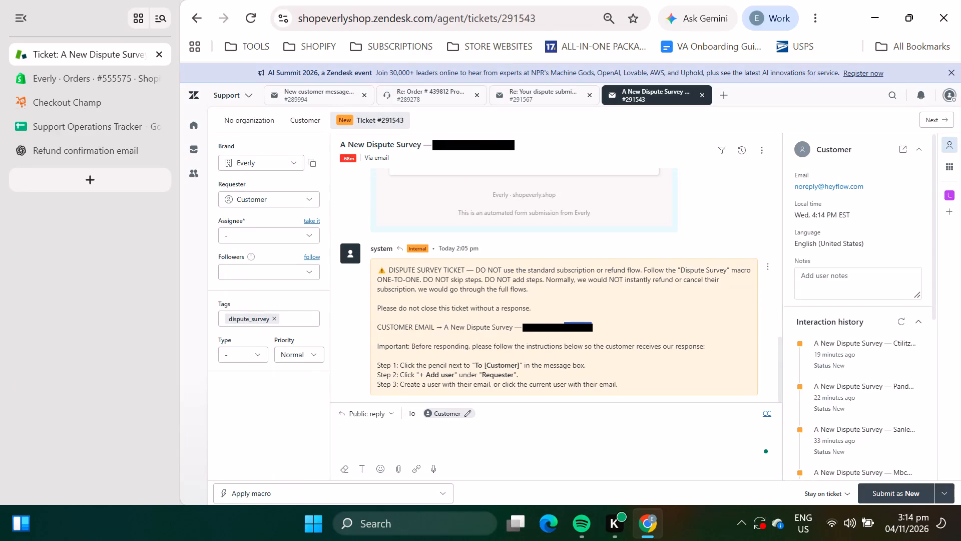
{"action": "left_click_drag", "start_coordinate": [556, 323], "coordinate": [524, 329]}
{"action": "right_click", "coordinate": [524, 329]}
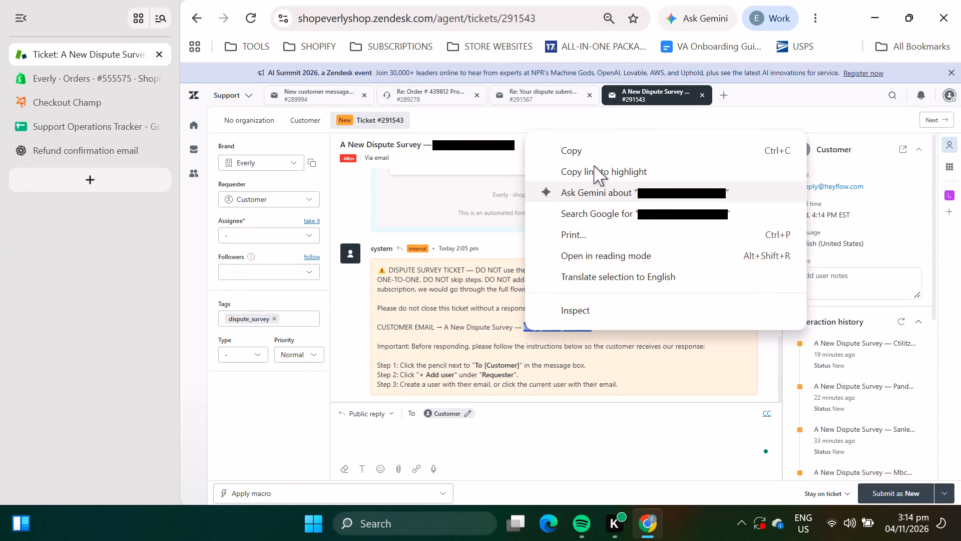
{"action": "left_click", "coordinate": [573, 152]}
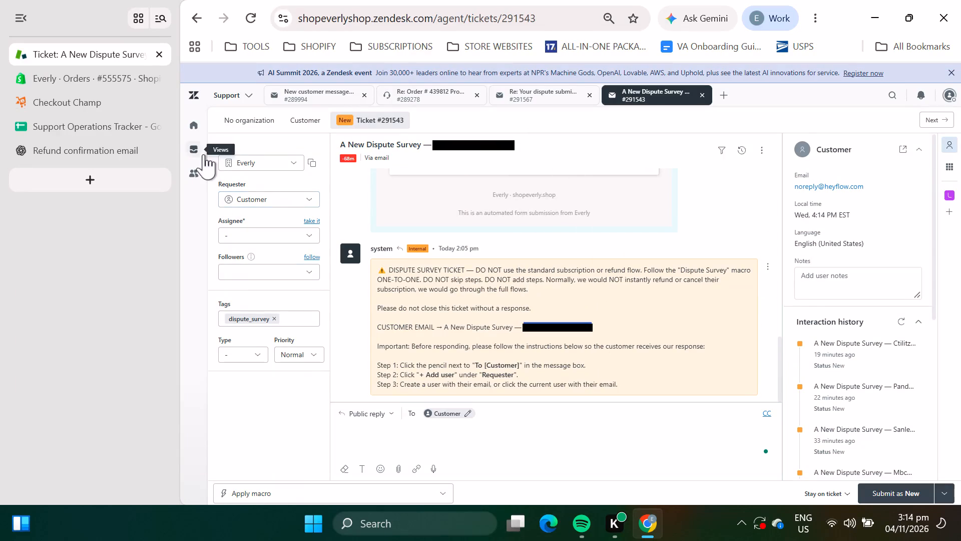
{"action": "left_click", "coordinate": [268, 203]}
{"action": "right_click", "coordinate": [268, 203]}
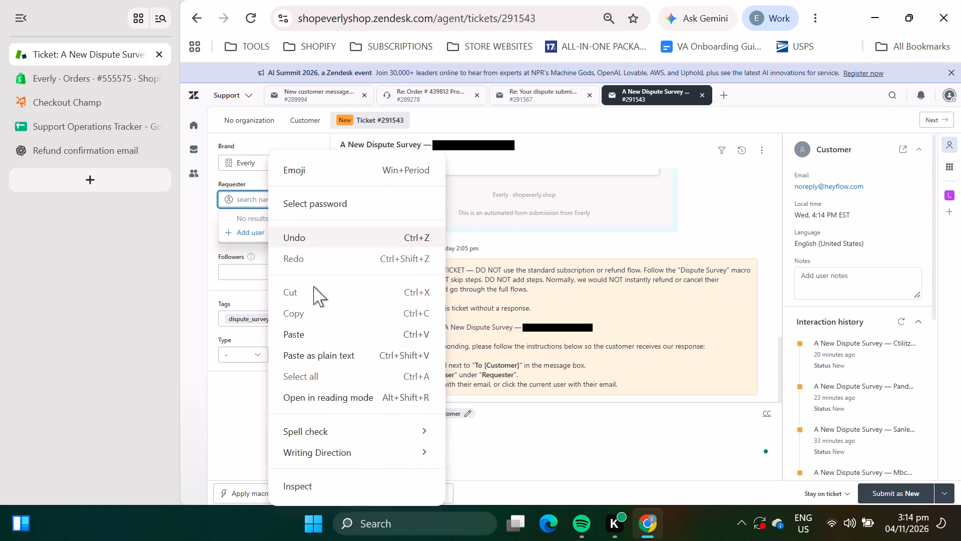
{"action": "left_click", "coordinate": [312, 336]}
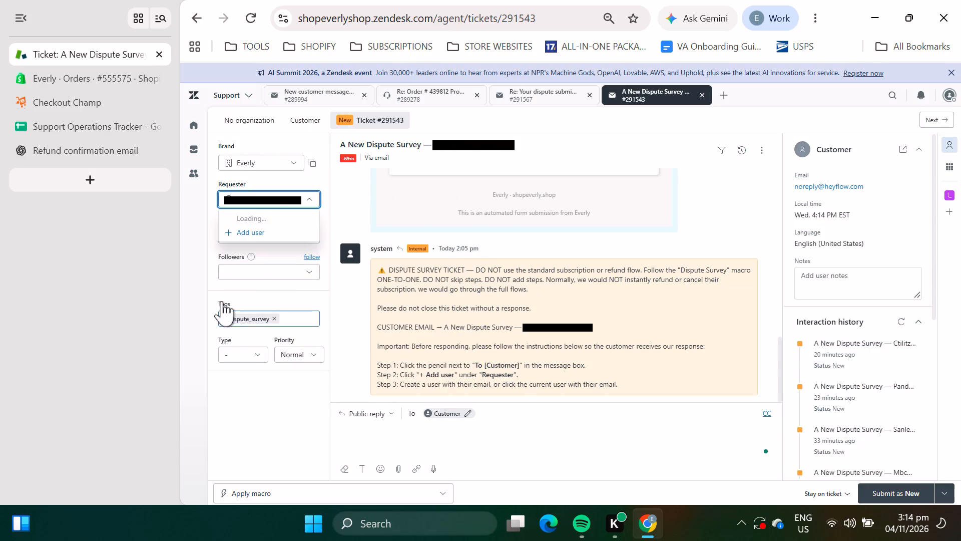
{"action": "left_click", "coordinate": [92, 76]}
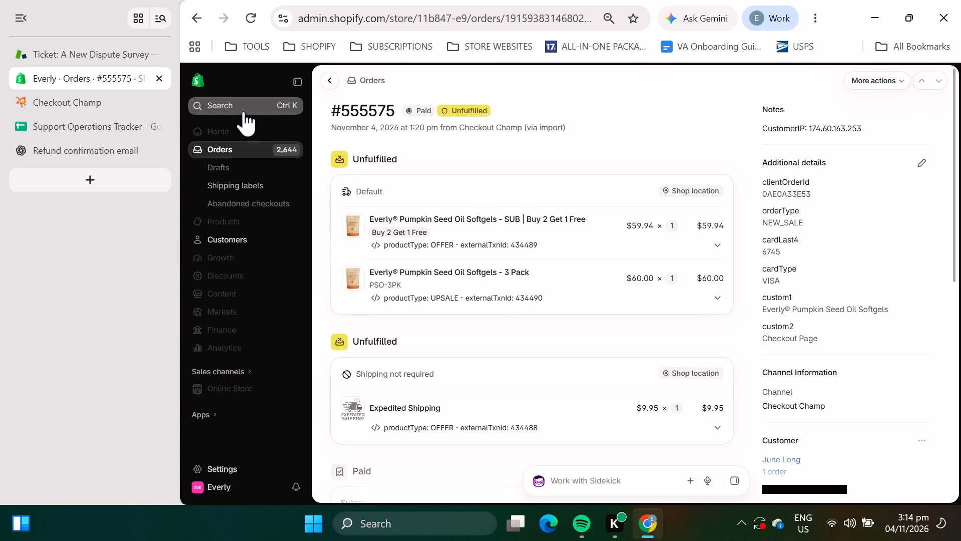
{"action": "left_click", "coordinate": [240, 108]}
{"action": "right_click", "coordinate": [432, 158]}
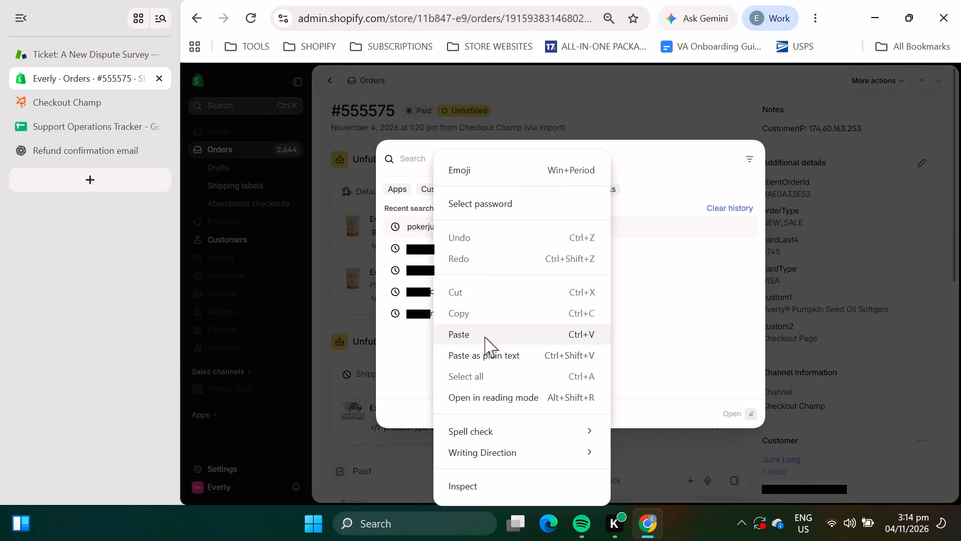
{"action": "left_click", "coordinate": [485, 337]}
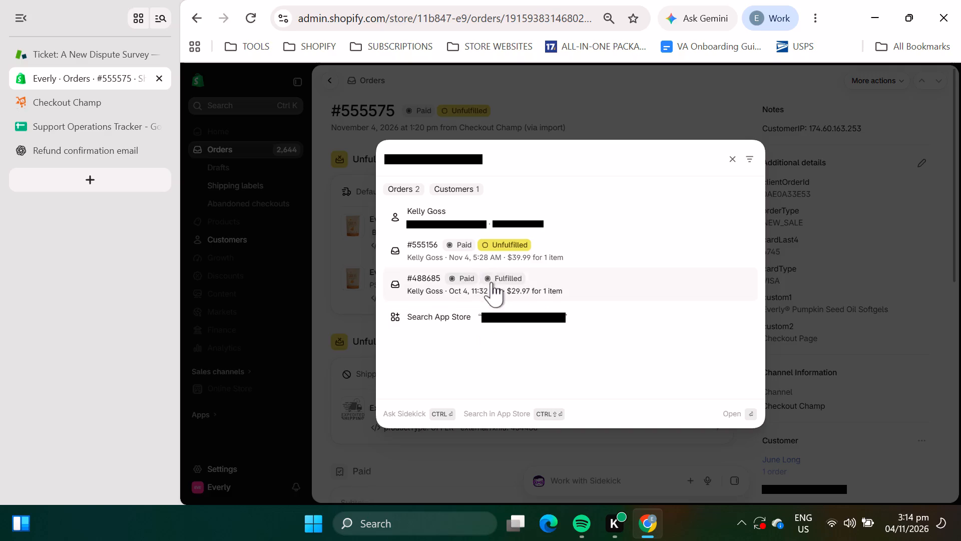
{"action": "left_click", "coordinate": [467, 261]}
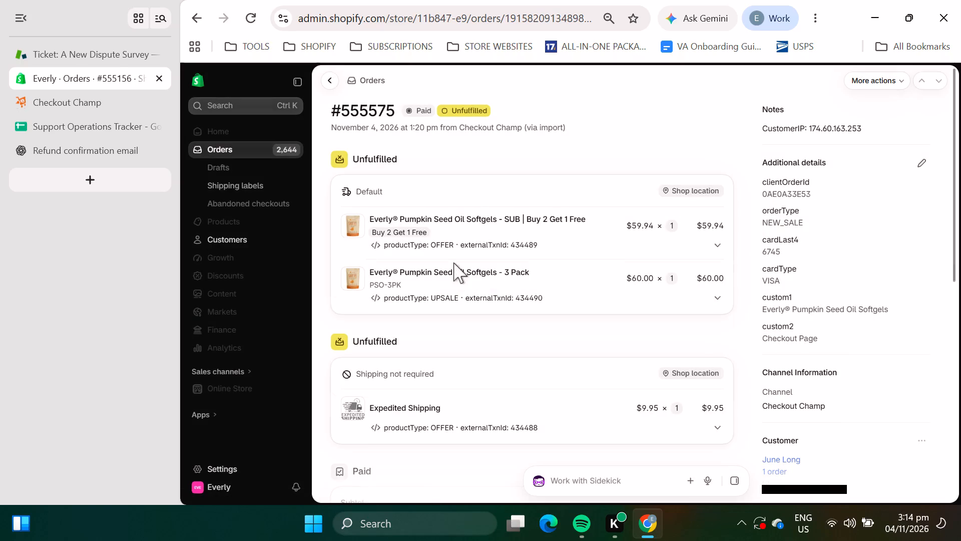
{"action": "left_click", "coordinate": [116, 52]}
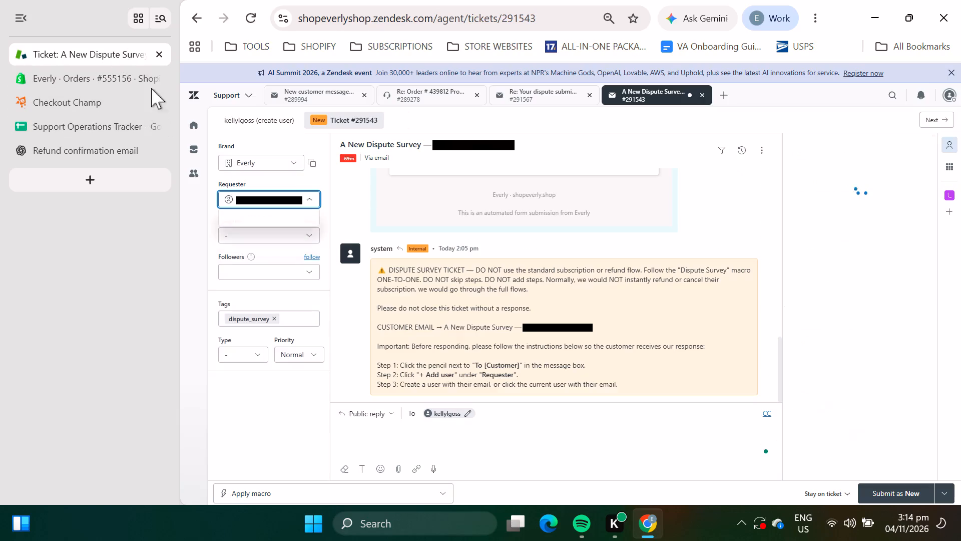
{"action": "left_click", "coordinate": [427, 498]}
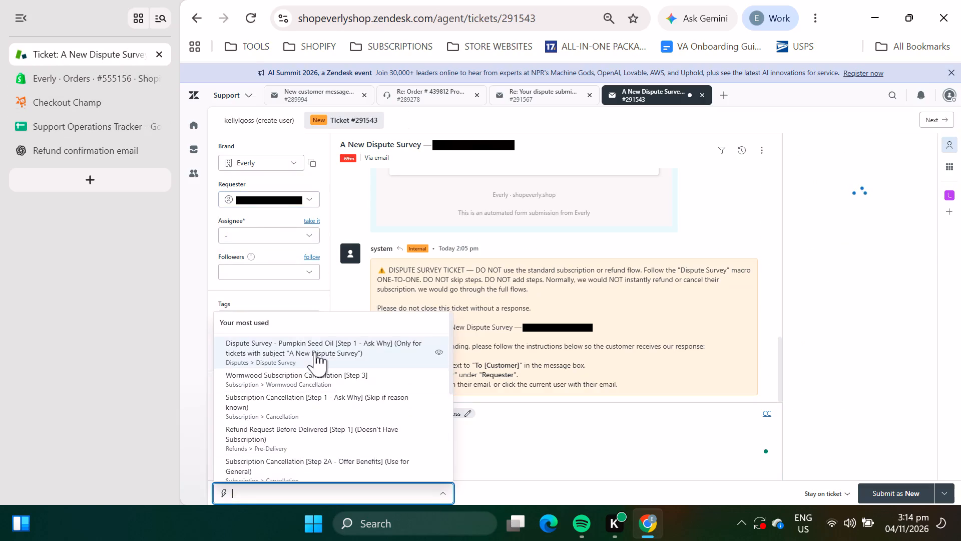
{"action": "left_click", "coordinate": [315, 352]}
{"action": "scroll", "coordinate": [406, 373], "scroll_direction": "up", "scroll_amount": 3}
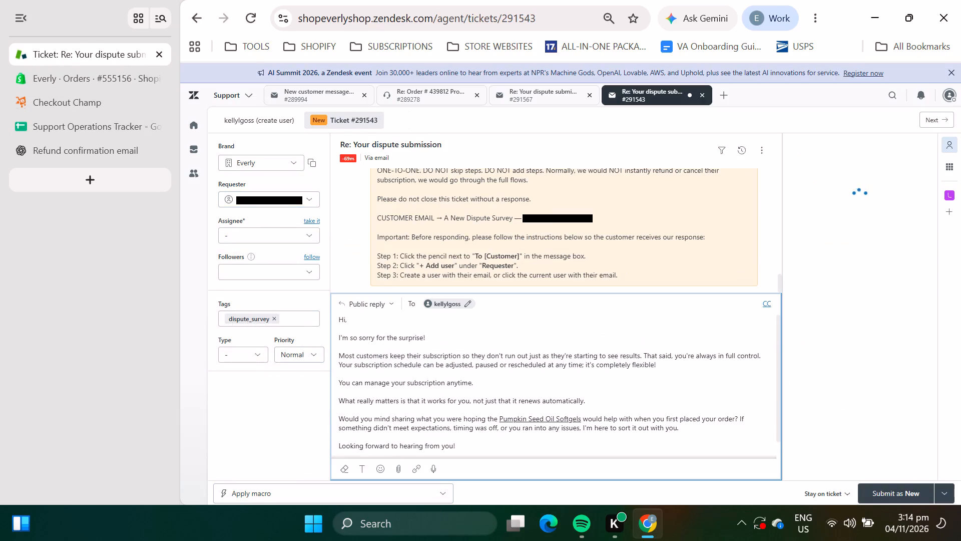
Personalize the reply's greeting with the customer's first name so it reads "Hi Kelly,".
{"action": "left_click", "coordinate": [373, 324]}
{"action": "key", "text": "Left"}
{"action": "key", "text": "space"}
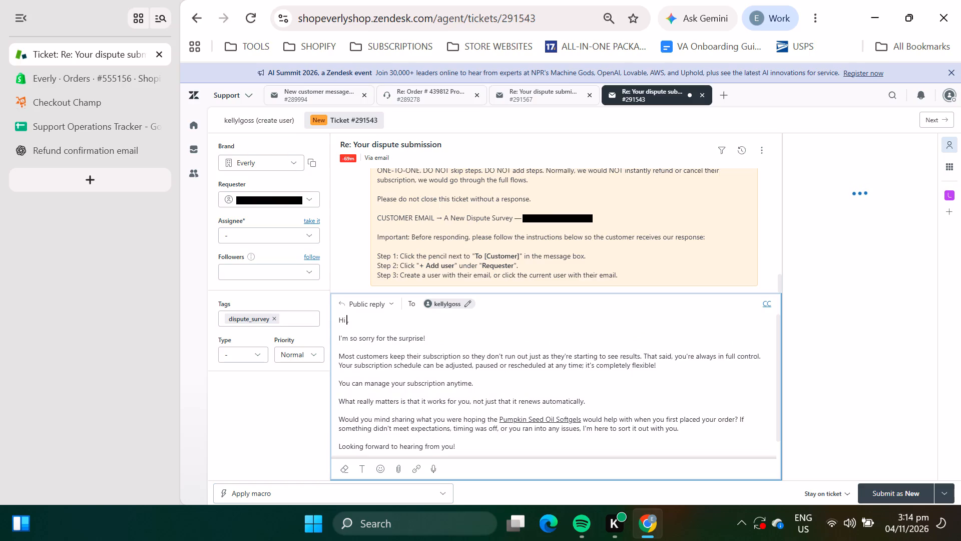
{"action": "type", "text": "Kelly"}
Assign ticket #291543 to yourself and submit the reply with the status Solved.
{"action": "left_click", "coordinate": [312, 225]}
{"action": "left_click", "coordinate": [310, 219]}
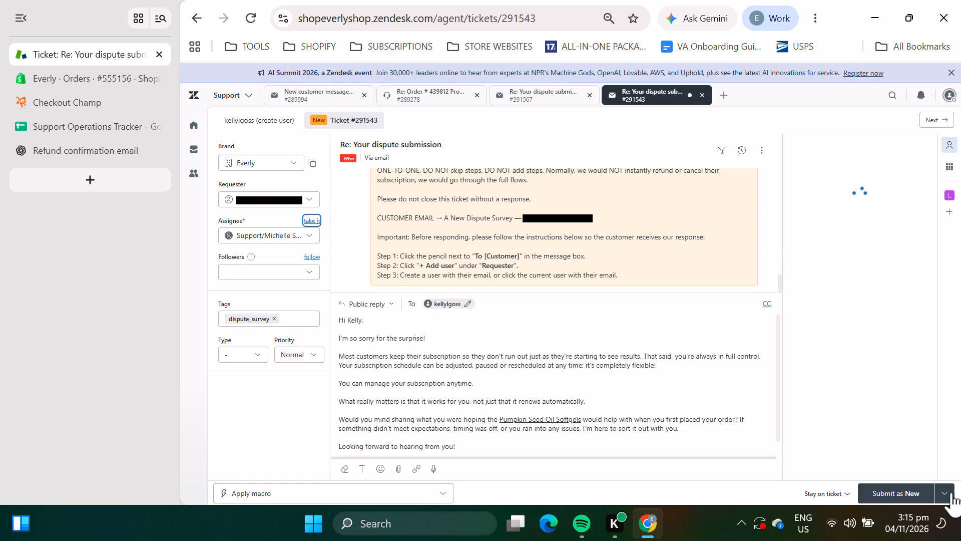
{"action": "left_click", "coordinate": [946, 488]}
{"action": "left_click", "coordinate": [917, 471]}
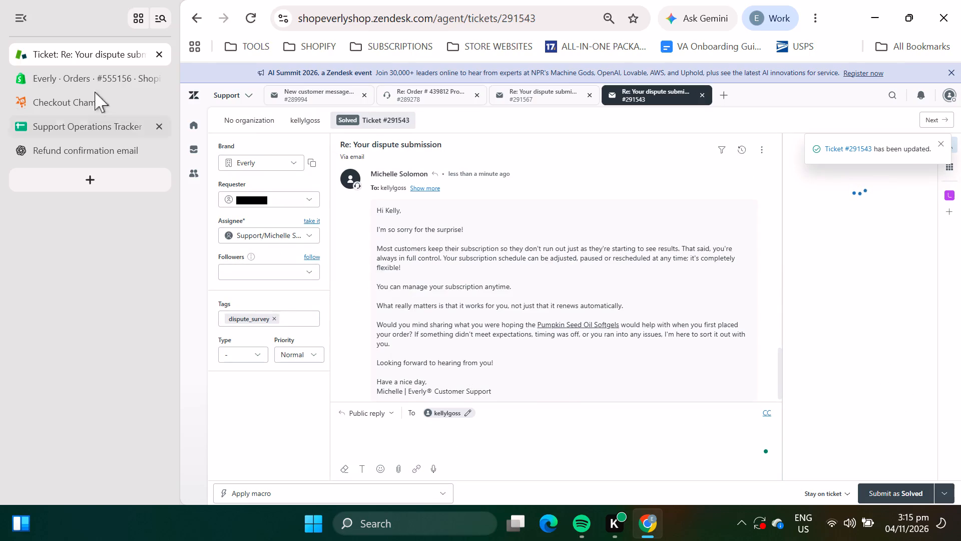
{"action": "left_click", "coordinate": [197, 145]}
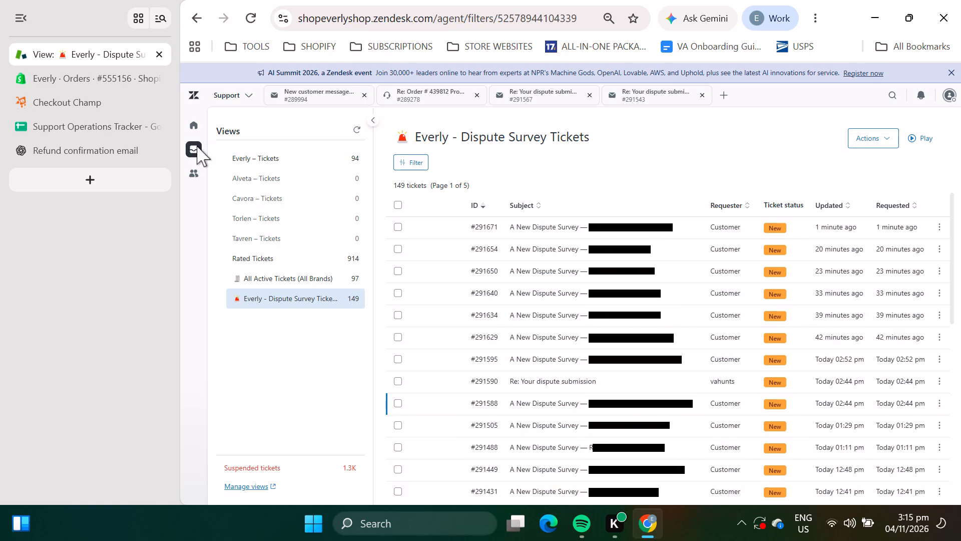
{"action": "left_click", "coordinate": [272, 154]}
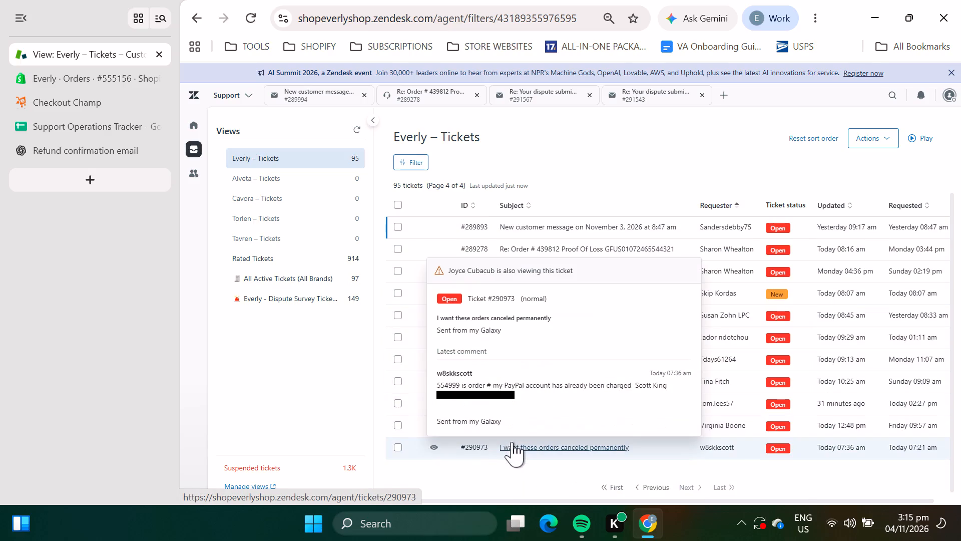
{"action": "left_click", "coordinate": [845, 208]}
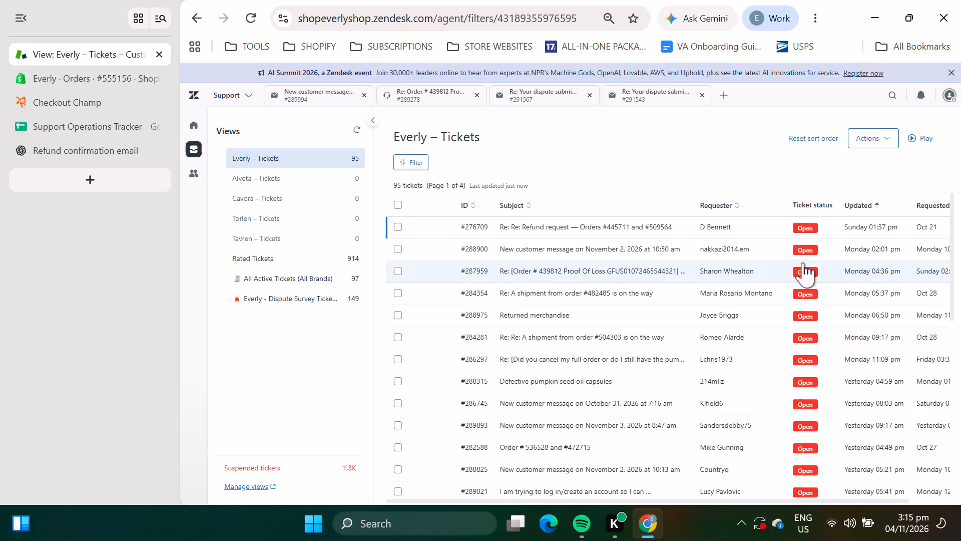
{"action": "left_click", "coordinate": [865, 203]}
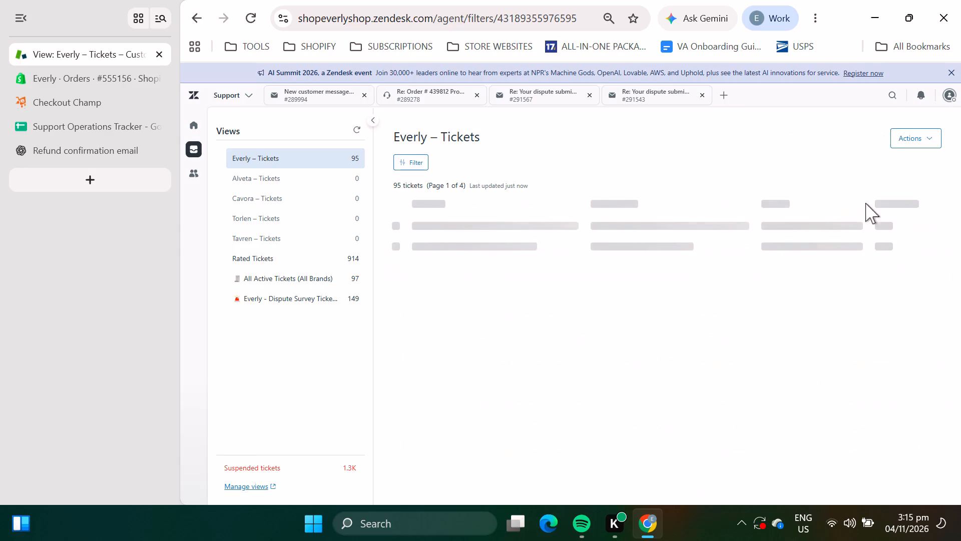
{"action": "left_click", "coordinate": [517, 237]}
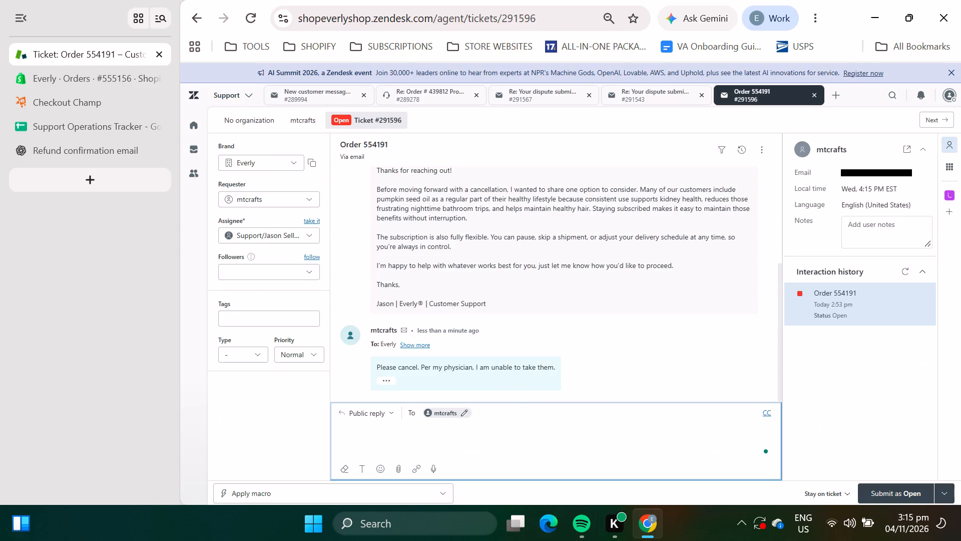
{"action": "scroll", "coordinate": [518, 258], "scroll_direction": "down", "scroll_amount": 2}
{"action": "left_click", "coordinate": [930, 171]}
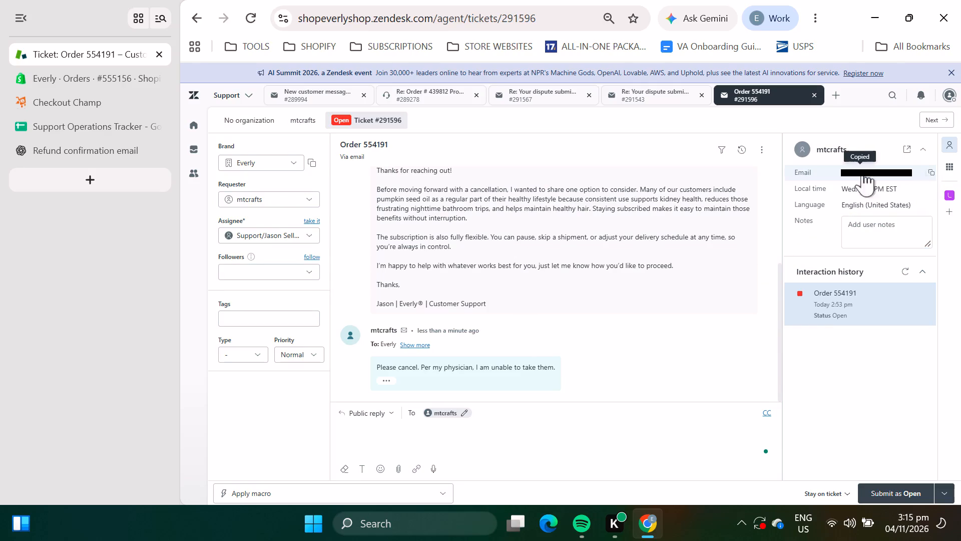
{"action": "left_click", "coordinate": [101, 85]}
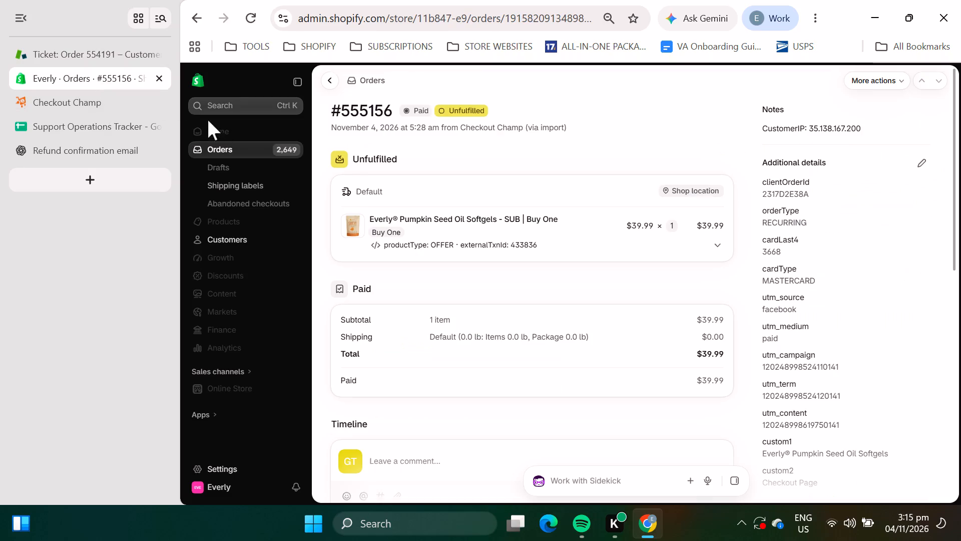
{"action": "left_click", "coordinate": [227, 109]}
{"action": "right_click", "coordinate": [433, 163]}
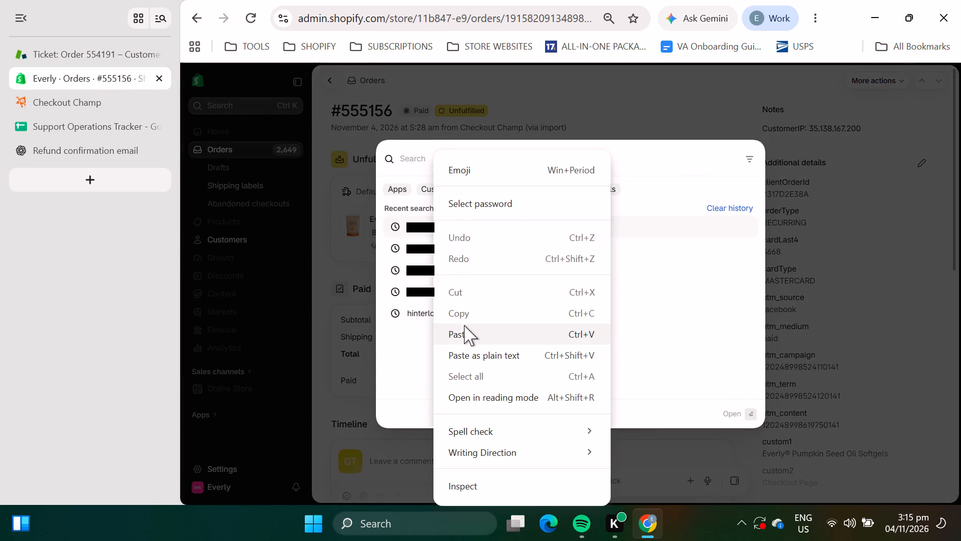
{"action": "left_click", "coordinate": [464, 325]}
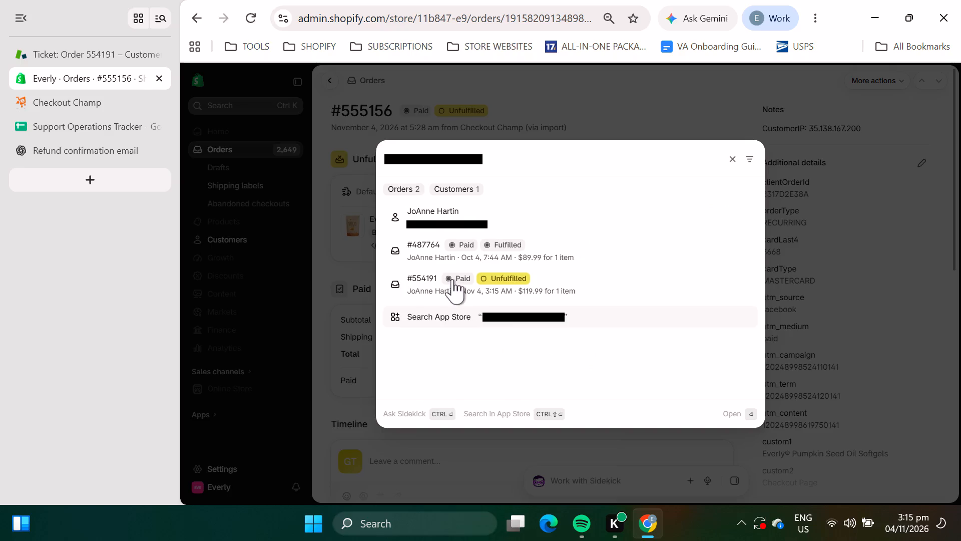
{"action": "left_click", "coordinate": [452, 279]}
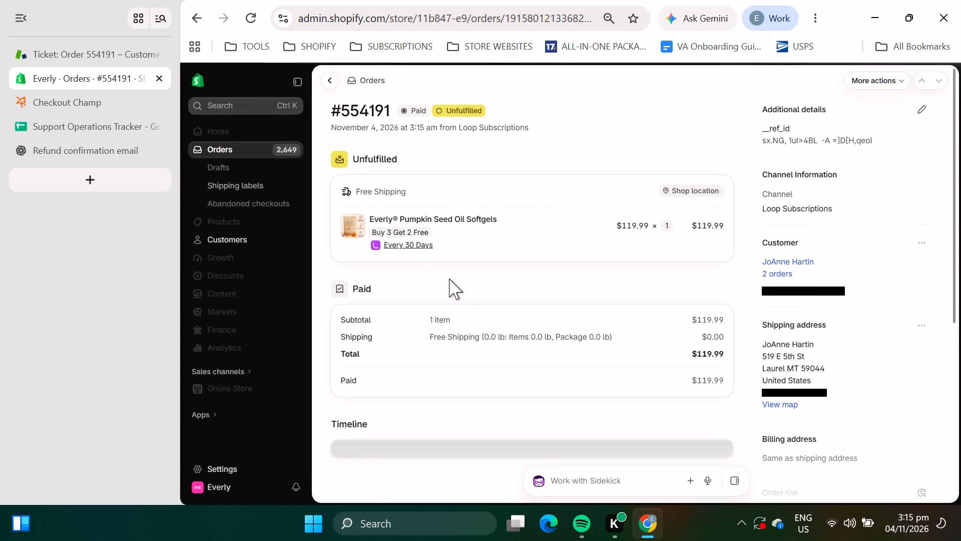
{"action": "left_click", "coordinate": [404, 243]}
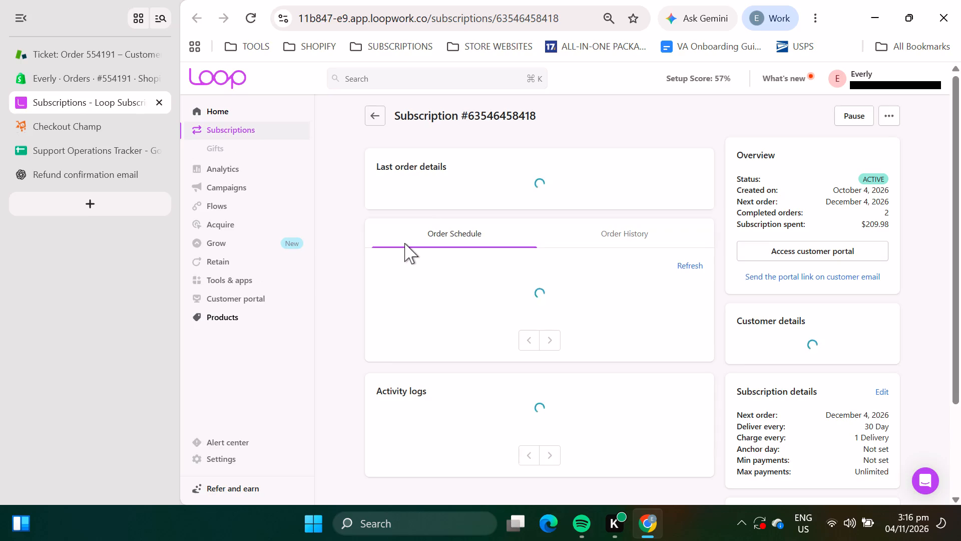
{"action": "left_click", "coordinate": [101, 48]}
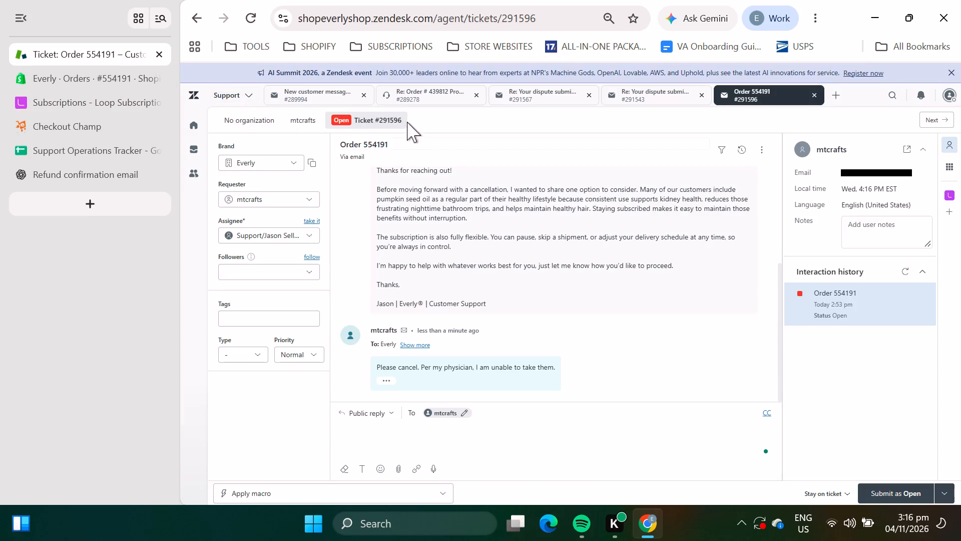
{"action": "left_click_drag", "start_coordinate": [406, 121], "coordinate": [354, 116]}
{"action": "right_click", "coordinate": [365, 117]}
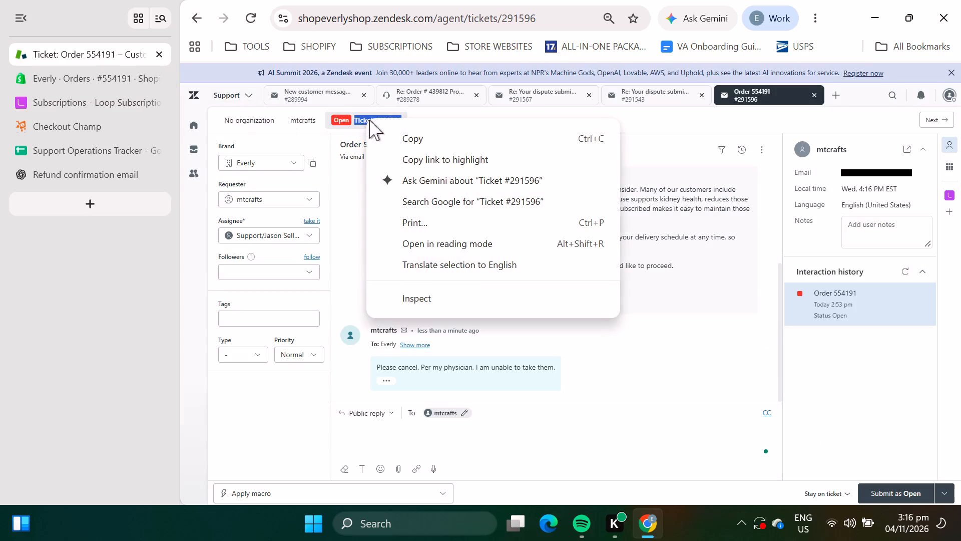
{"action": "left_click", "coordinate": [407, 143]}
{"action": "left_click", "coordinate": [65, 106]}
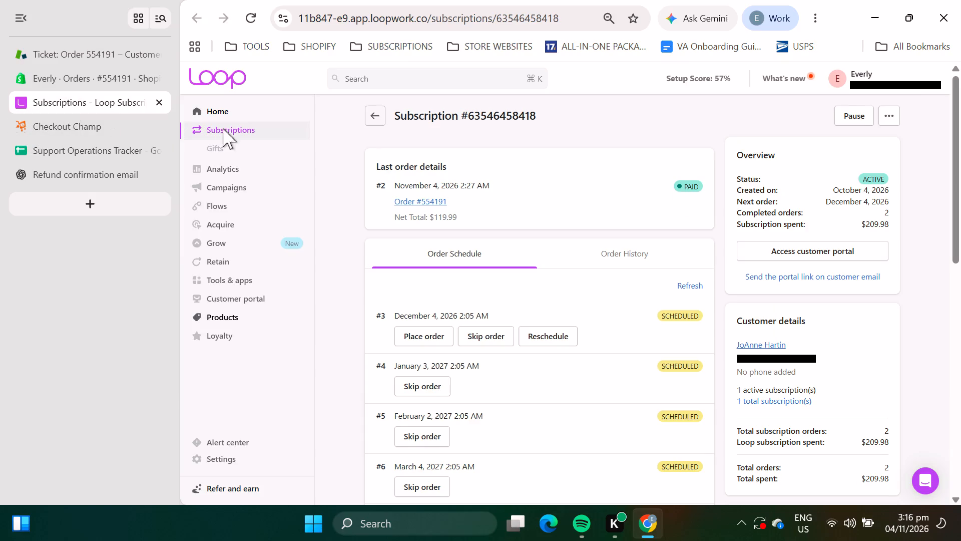
{"action": "left_click", "coordinate": [888, 115]}
{"action": "left_click", "coordinate": [886, 146]}
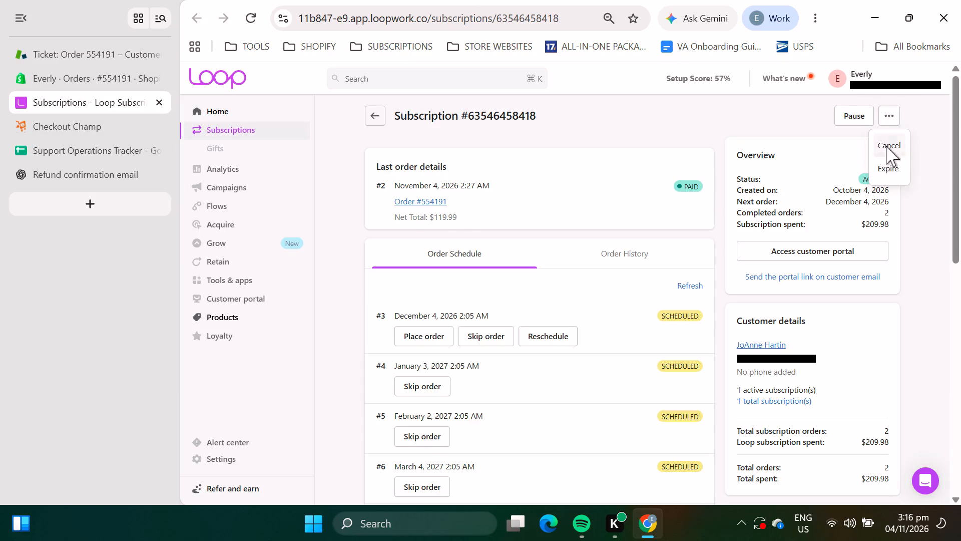
{"action": "left_click", "coordinate": [433, 193]}
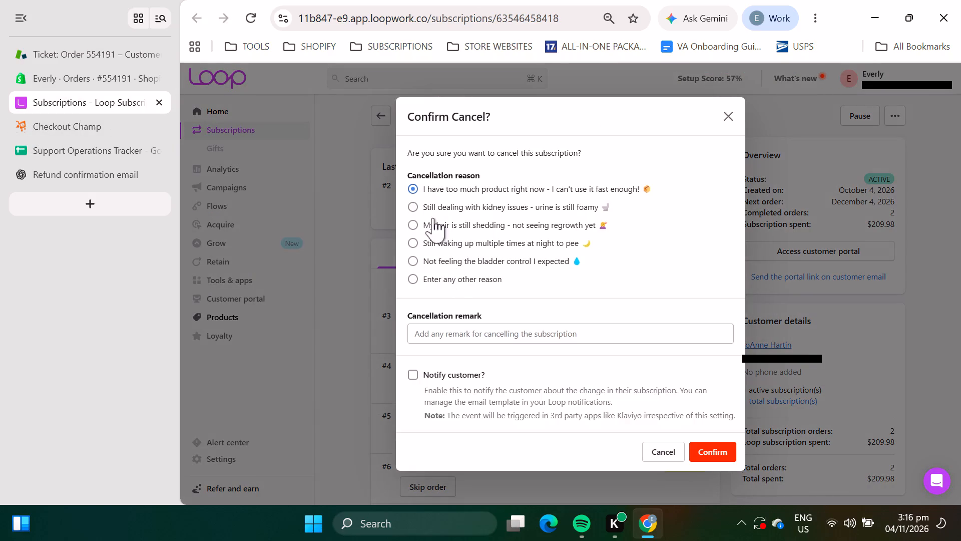
{"action": "left_click", "coordinate": [424, 382]}
{"action": "left_click", "coordinate": [473, 333]}
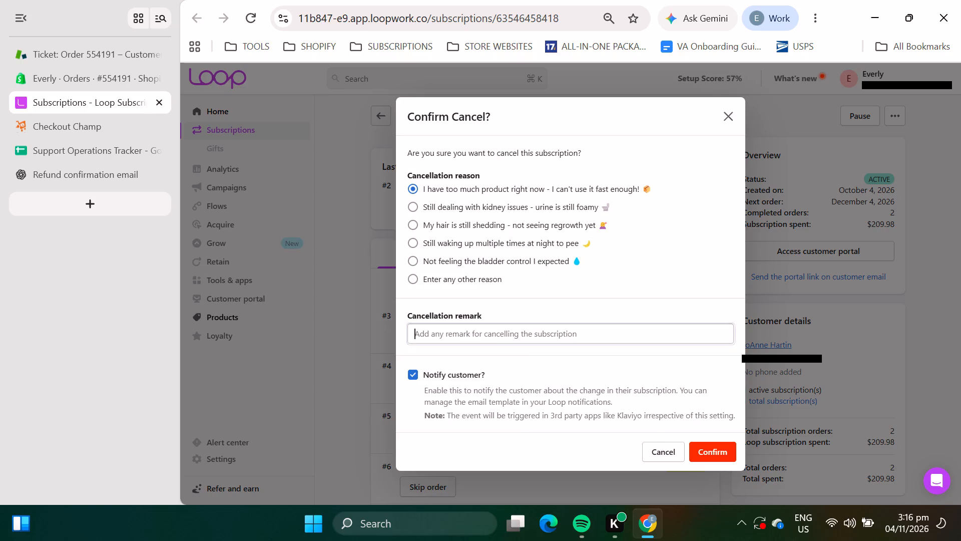
{"action": "right_click", "coordinate": [473, 332]}
{"action": "left_click", "coordinate": [528, 337]}
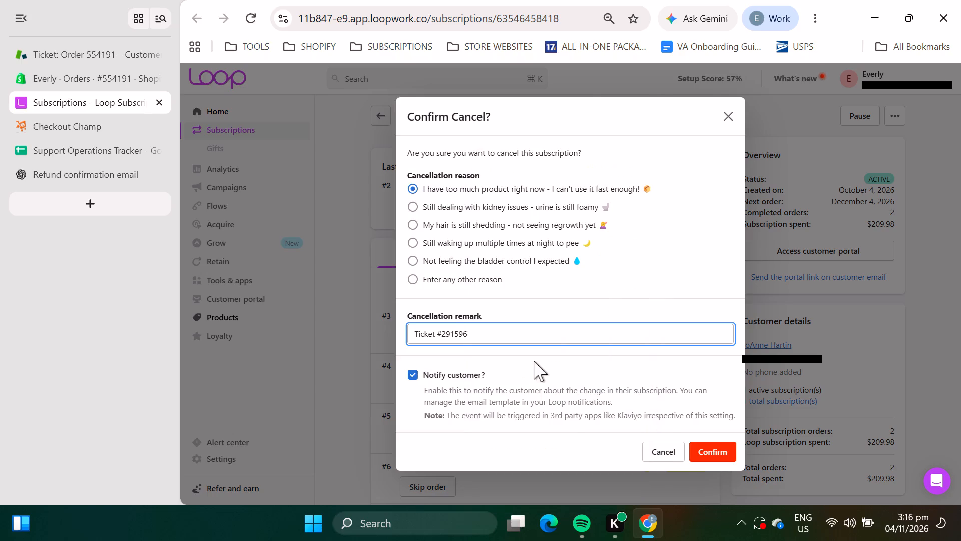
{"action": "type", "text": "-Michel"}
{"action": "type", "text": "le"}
{"action": "left_click", "coordinate": [714, 448]}
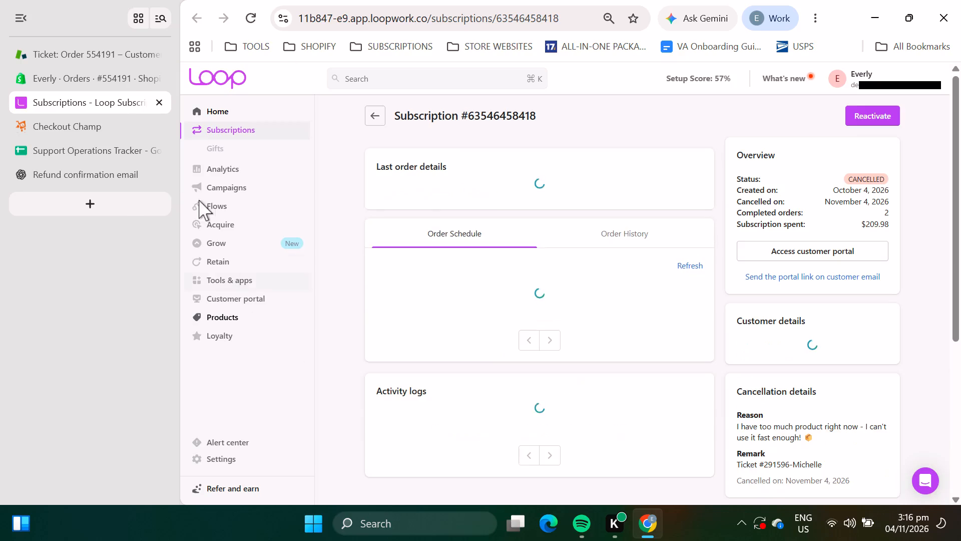
Review the conversation in Zendesk ticket #291596 and apply the "Wormwood Subscription Cancellation [Step 3]" macro.
{"action": "left_click", "coordinate": [103, 52]}
{"action": "scroll", "coordinate": [569, 356], "scroll_direction": "up", "scroll_amount": 2}
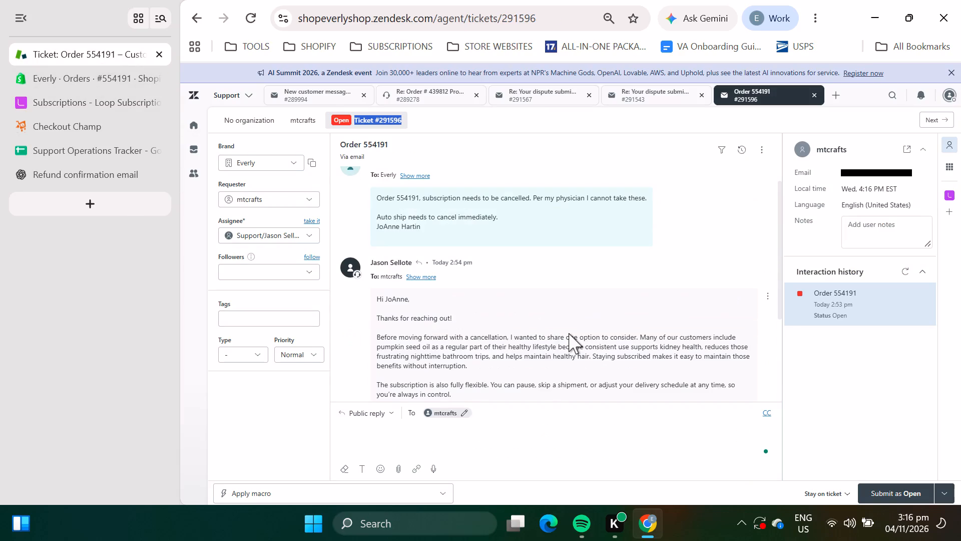
{"action": "scroll", "coordinate": [569, 333], "scroll_direction": "up", "scroll_amount": 5}
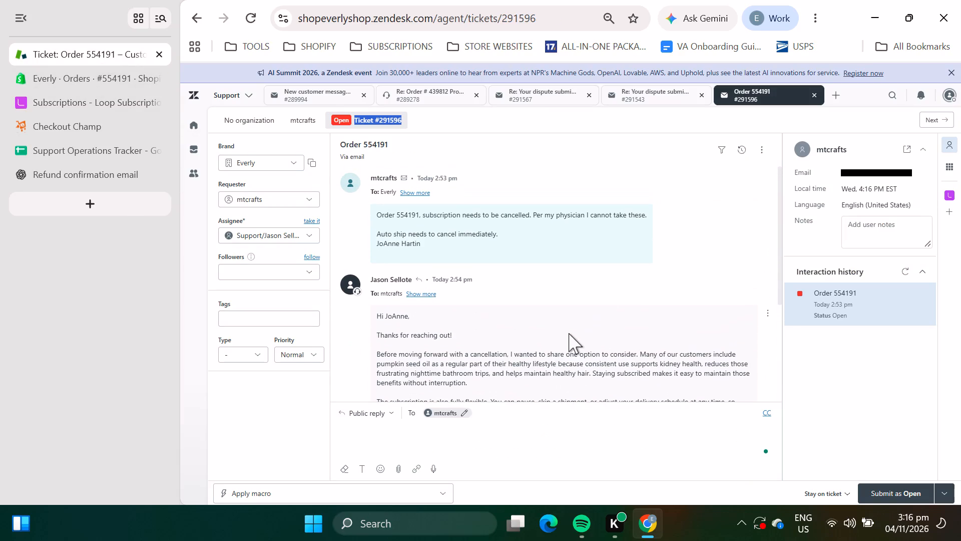
{"action": "scroll", "coordinate": [569, 333], "scroll_direction": "down", "scroll_amount": 4}
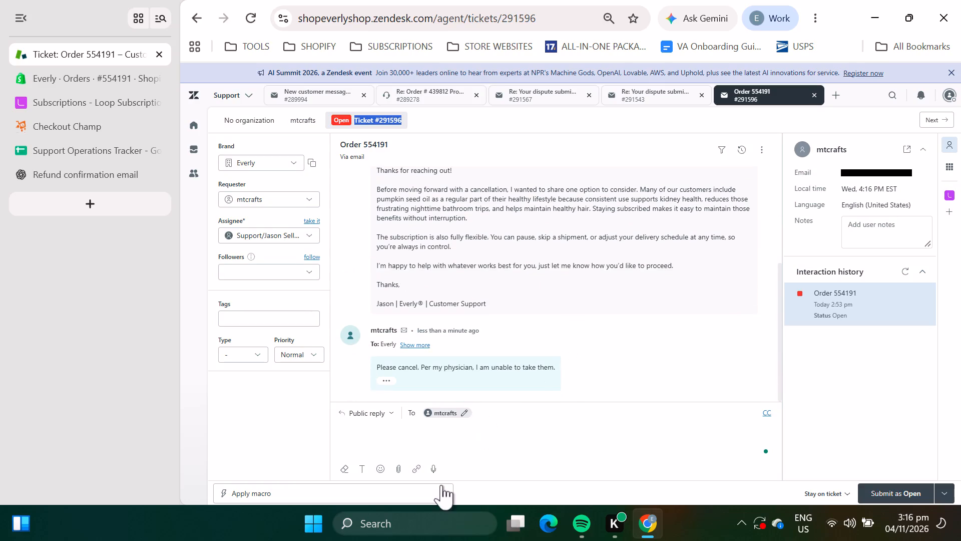
{"action": "left_click", "coordinate": [445, 490]}
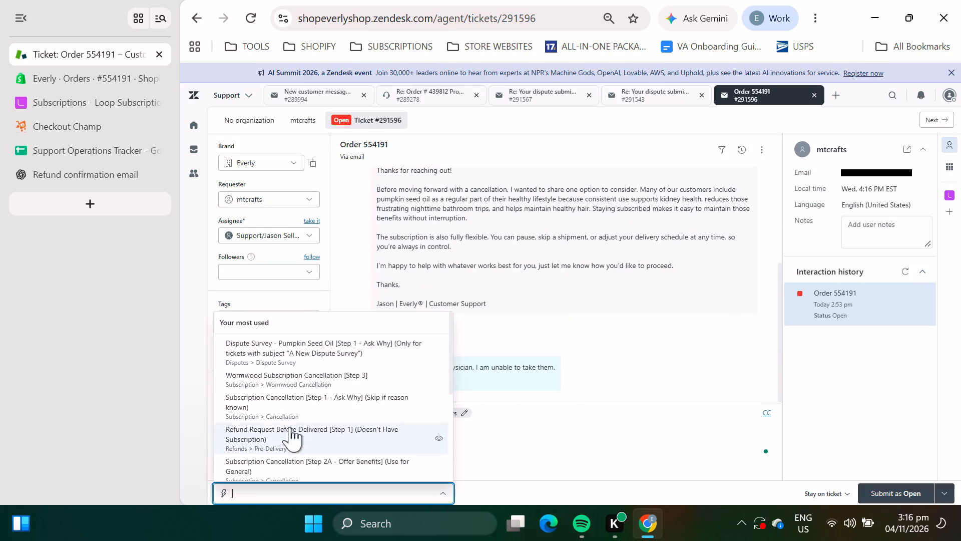
{"action": "left_click", "coordinate": [293, 382]}
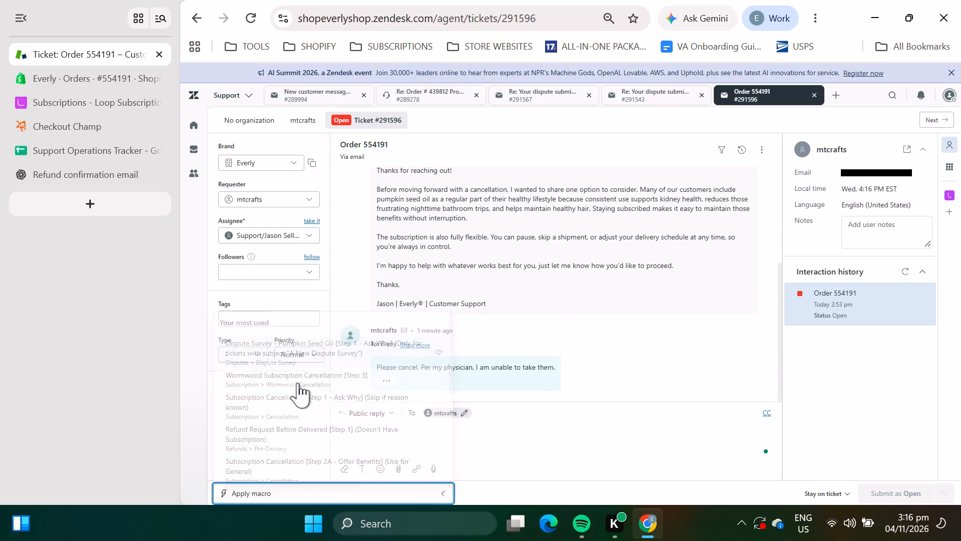
Personalize the reply's greeting with the customer's first name so it reads "Hey there JoAnne,".
{"action": "left_click", "coordinate": [378, 377]}
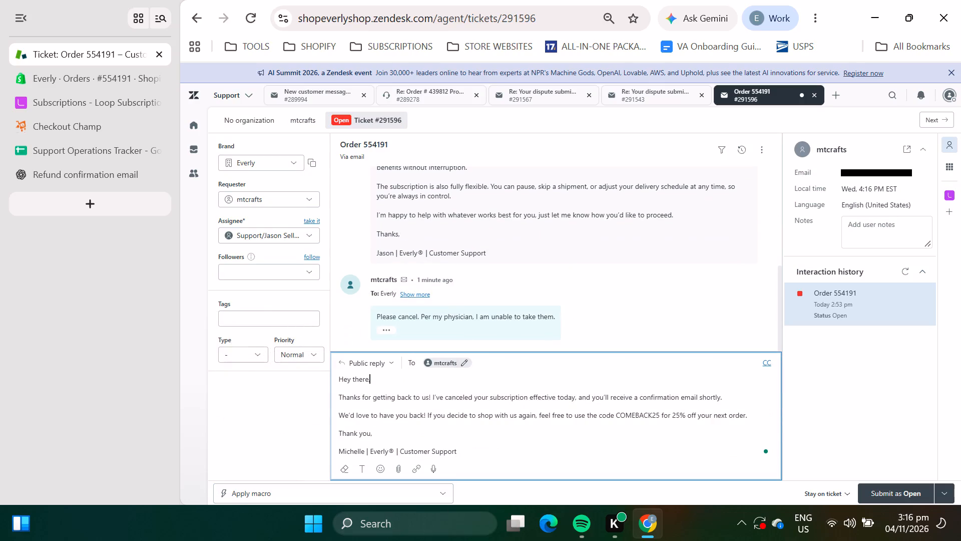
{"action": "key", "text": "Left"}
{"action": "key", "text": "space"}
{"action": "scroll", "coordinate": [553, 134], "scroll_direction": "up", "scroll_amount": 1}
{"action": "scroll", "coordinate": [512, 225], "scroll_direction": "up", "scroll_amount": 1}
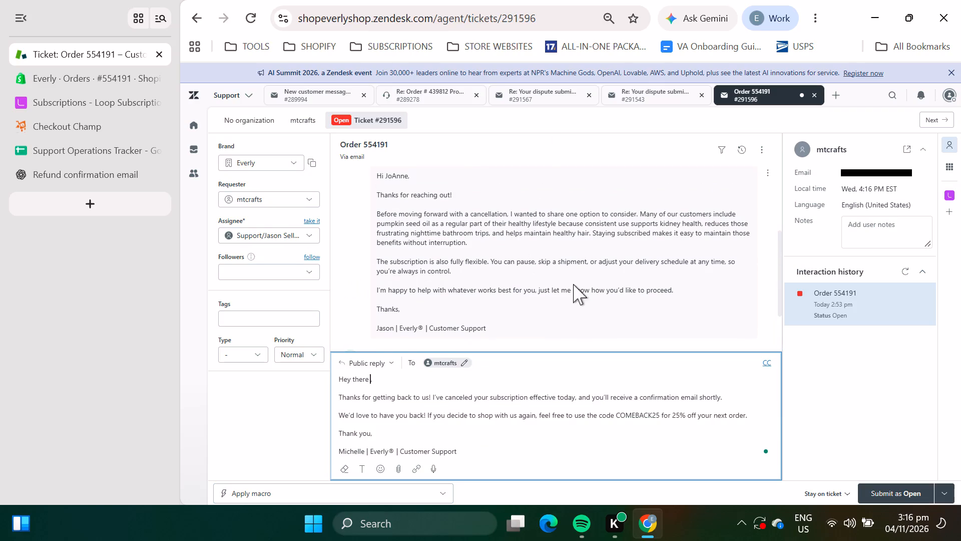
{"action": "scroll", "coordinate": [551, 306], "scroll_direction": "down", "scroll_amount": 2}
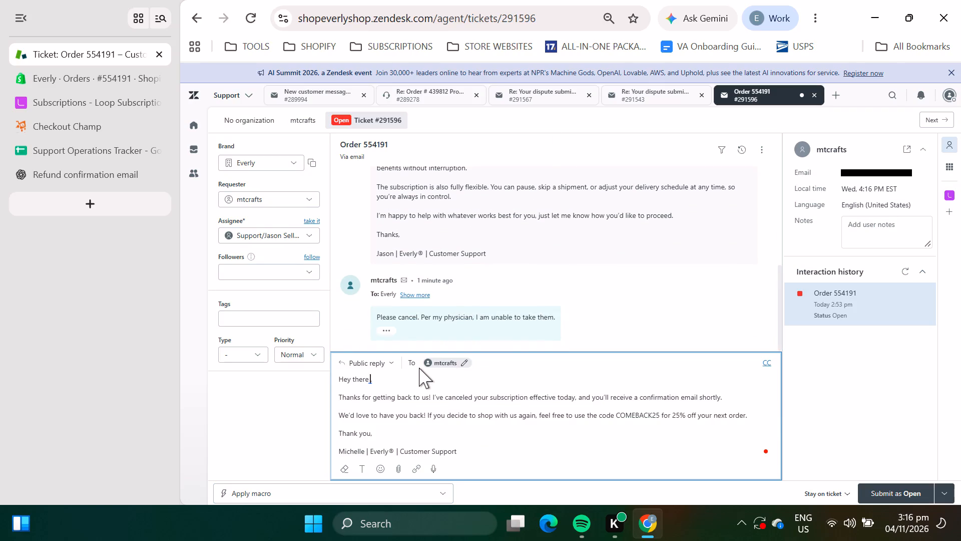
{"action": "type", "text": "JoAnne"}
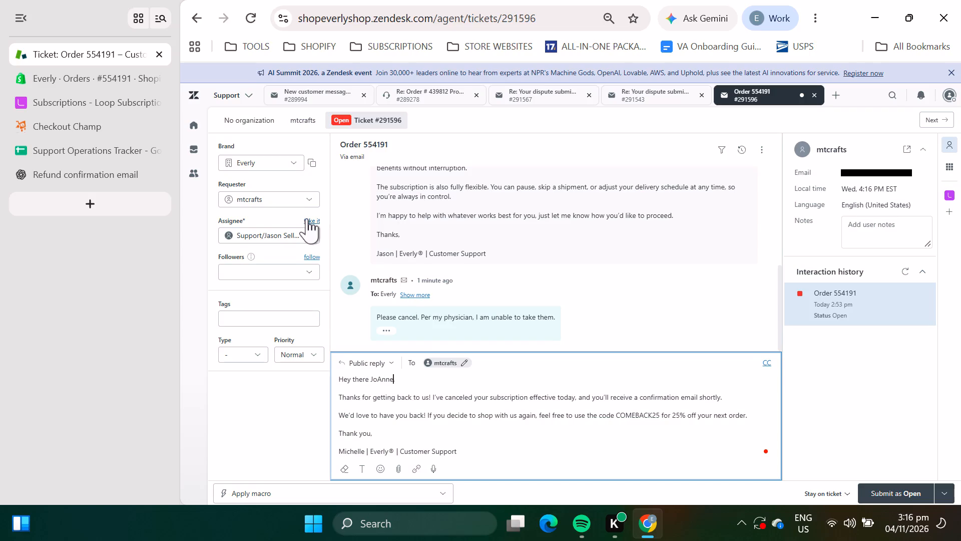
Assign ticket #291596 to yourself and submit the reply with the status Solved.
{"action": "double_click", "coordinate": [307, 218]}
{"action": "left_click", "coordinate": [948, 487]}
{"action": "left_click", "coordinate": [926, 473]}
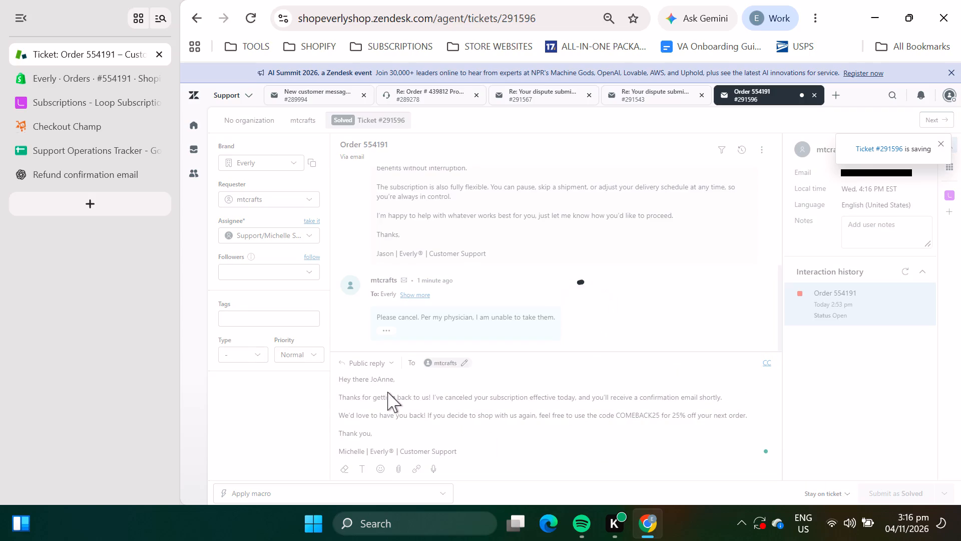
Switch the ticket's composer to an internal note and write "Step 2- Ticket #291596".
{"action": "left_click", "coordinate": [374, 410]}
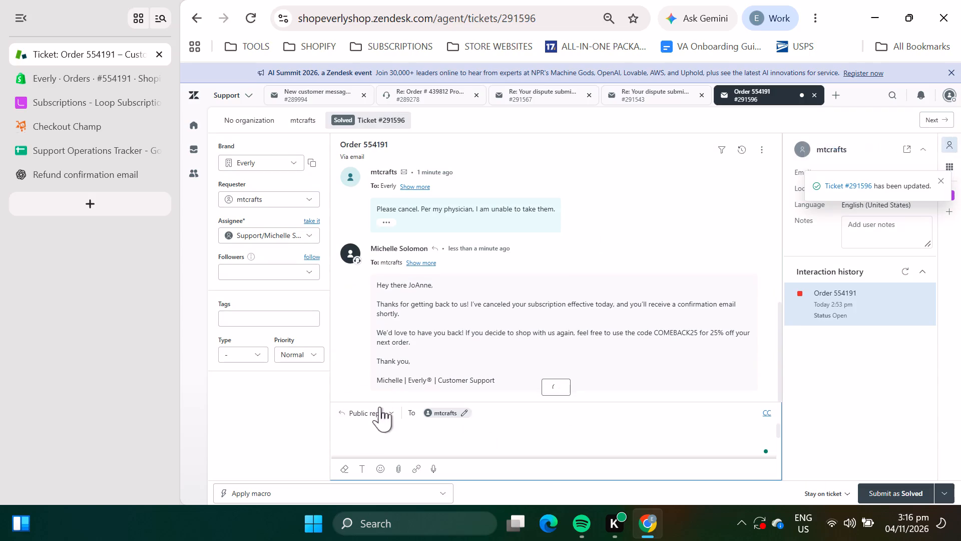
{"action": "left_click", "coordinate": [393, 392]}
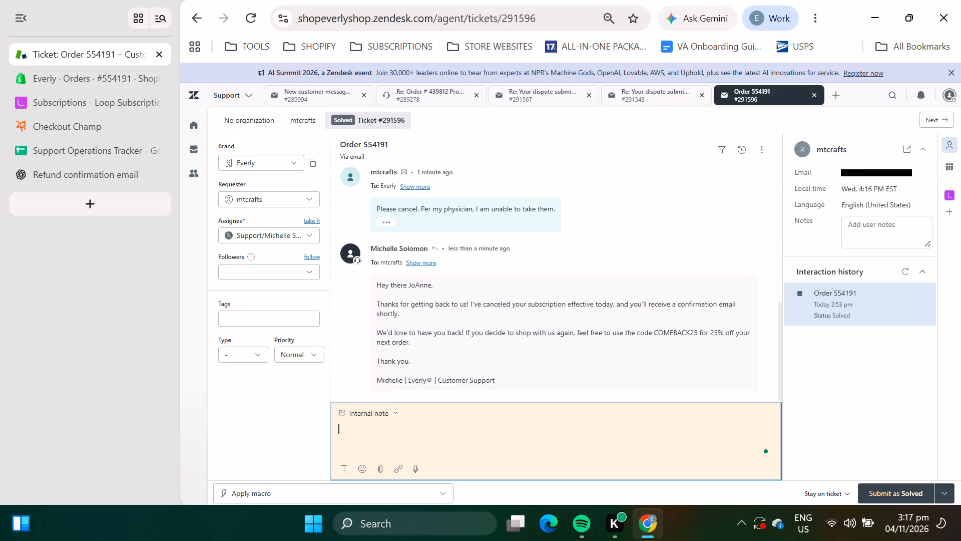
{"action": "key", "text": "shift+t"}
{"action": "key", "text": "BackSpace"}
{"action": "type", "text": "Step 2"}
{"action": "scroll", "coordinate": [466, 337], "scroll_direction": "up", "scroll_amount": 3}
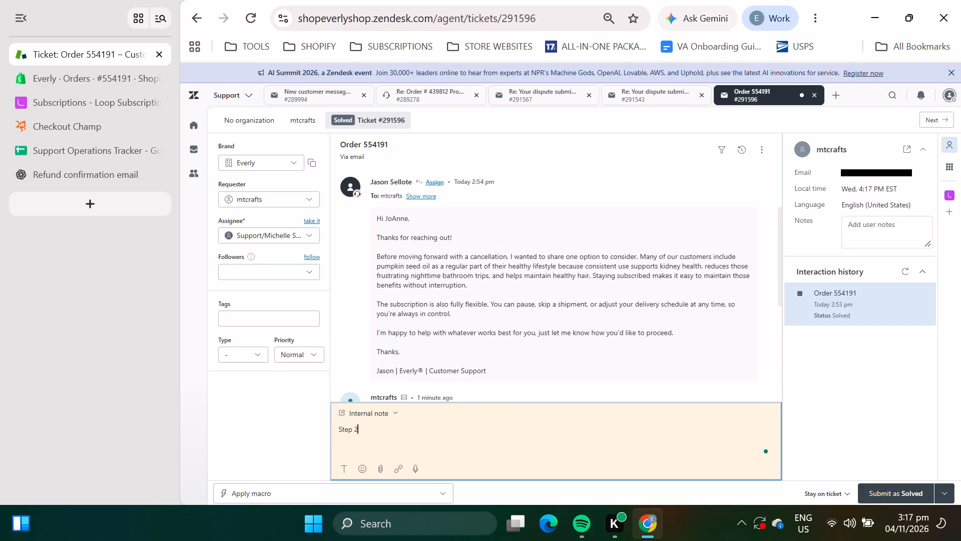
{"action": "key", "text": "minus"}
{"action": "left_click_drag", "start_coordinate": [408, 123], "coordinate": [357, 122]}
{"action": "right_click", "coordinate": [371, 129]}
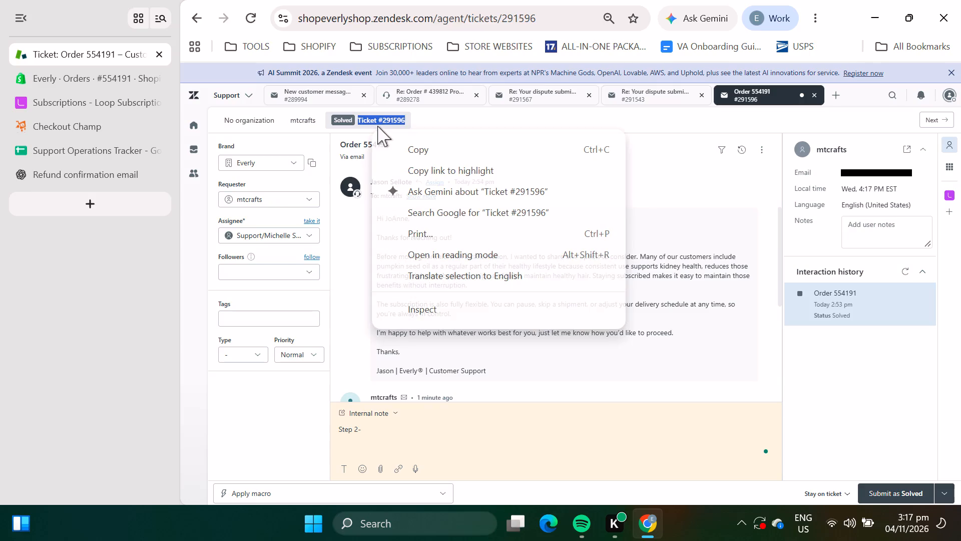
{"action": "left_click", "coordinate": [423, 148]}
{"action": "left_click", "coordinate": [384, 430]}
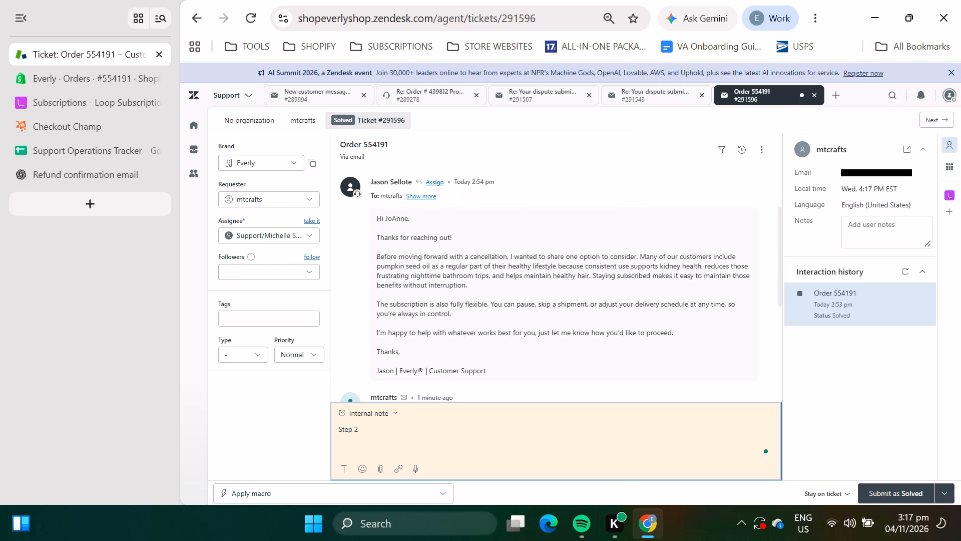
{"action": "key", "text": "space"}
{"action": "key", "text": "ctrl+v"}
{"action": "left_click", "coordinate": [73, 100]}
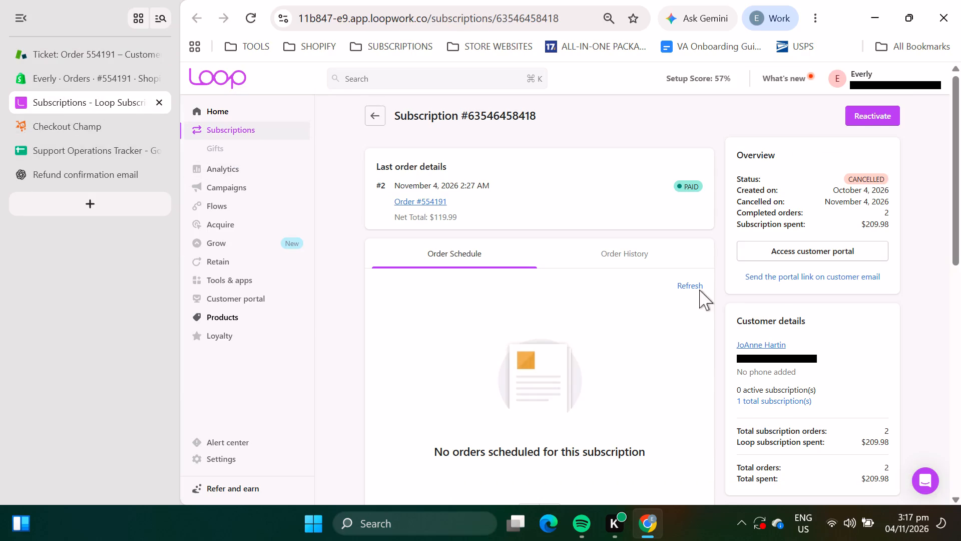
{"action": "scroll", "coordinate": [726, 290], "scroll_direction": "down", "scroll_amount": 2}
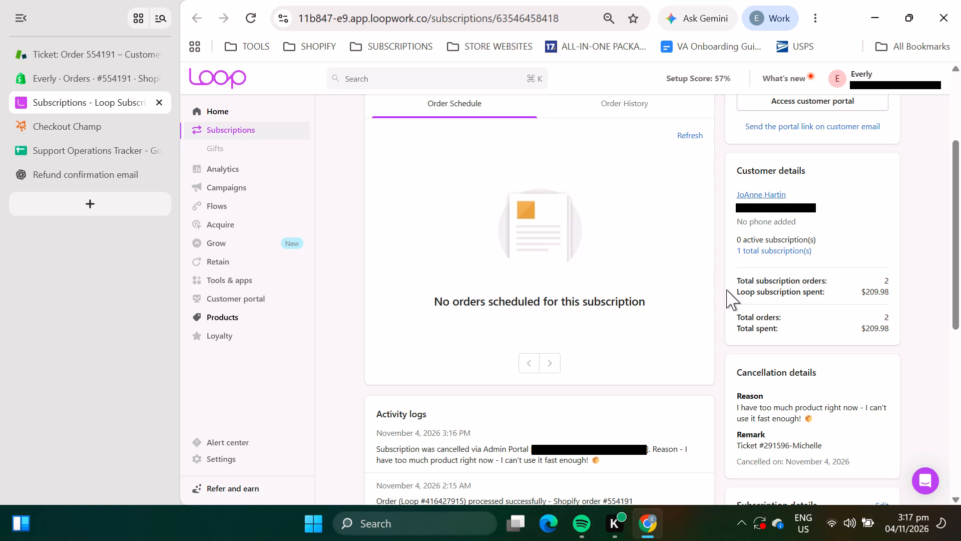
{"action": "key", "text": "shift+super+s"}
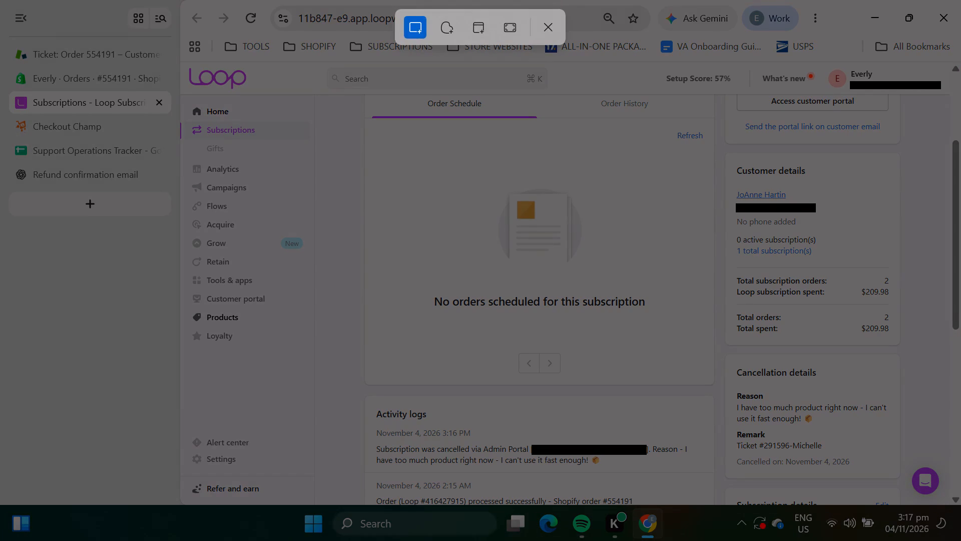
{"action": "left_click_drag", "start_coordinate": [732, 155], "coordinate": [899, 479]}
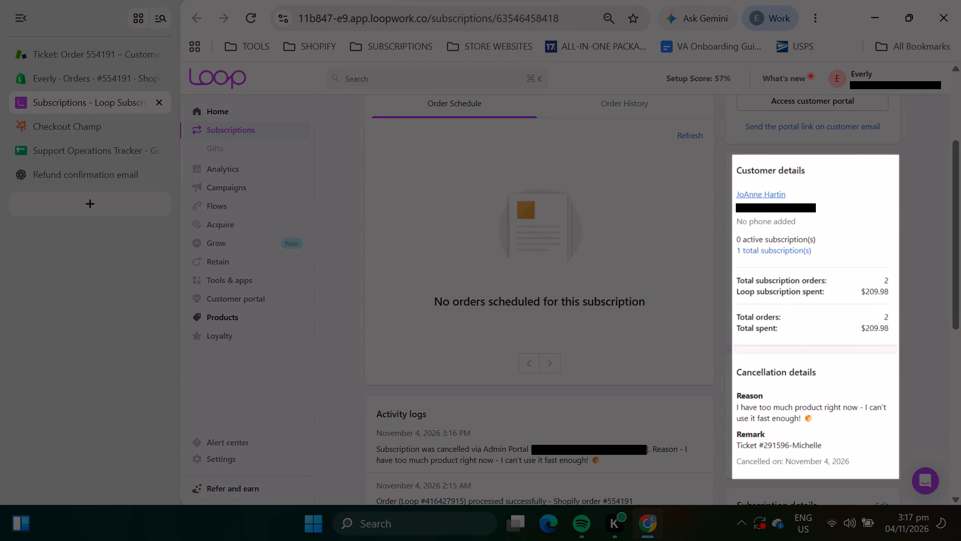
{"action": "left_click_drag", "start_coordinate": [899, 479], "coordinate": [900, 480]}
{"action": "left_click", "coordinate": [97, 60]}
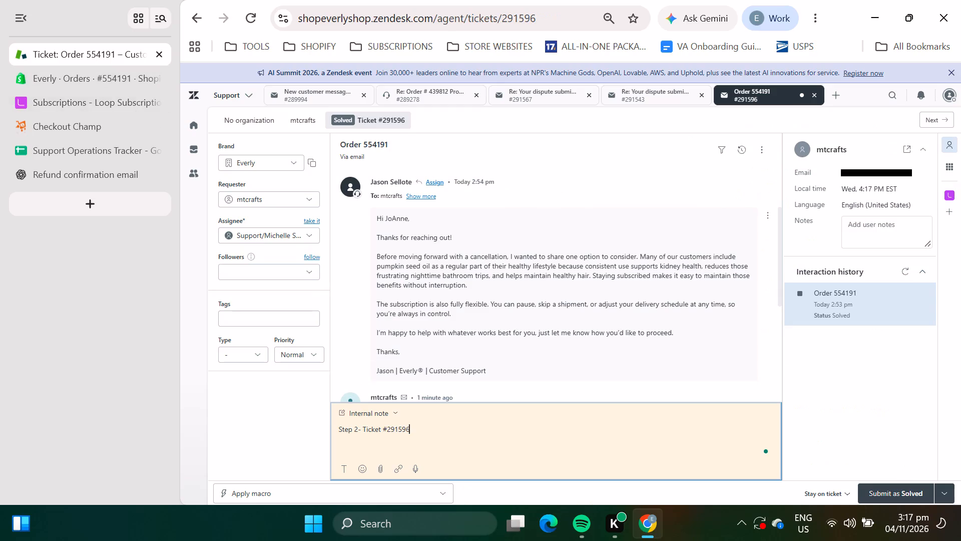
{"action": "left_click", "coordinate": [336, 449]}
{"action": "left_click", "coordinate": [431, 433]}
{"action": "key", "text": "Return"}
{"action": "key", "text": "Return"}
{"action": "key", "text": "ctrl+v"}
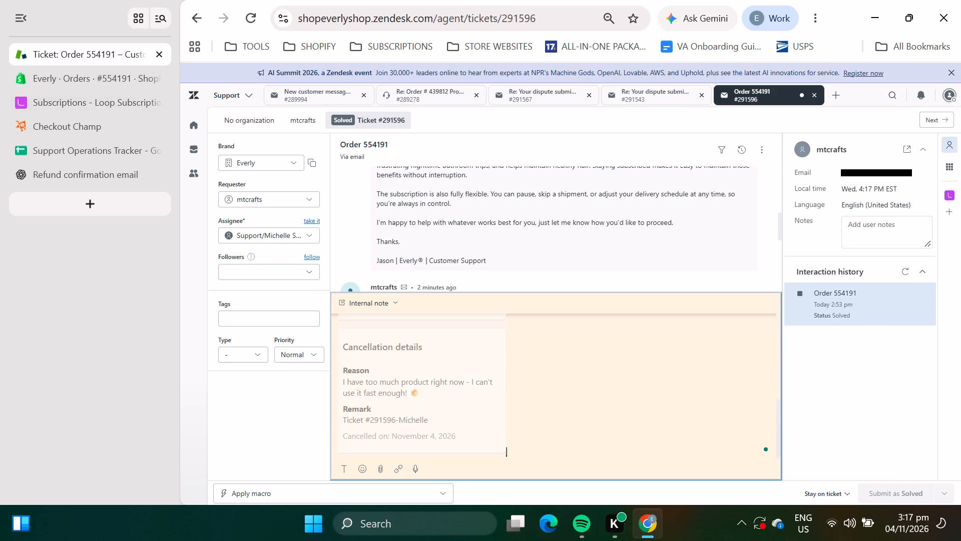
Assign ticket #291596 to yourself and submit the internal note with the status Solved.
{"action": "triple_click", "coordinate": [312, 220]}
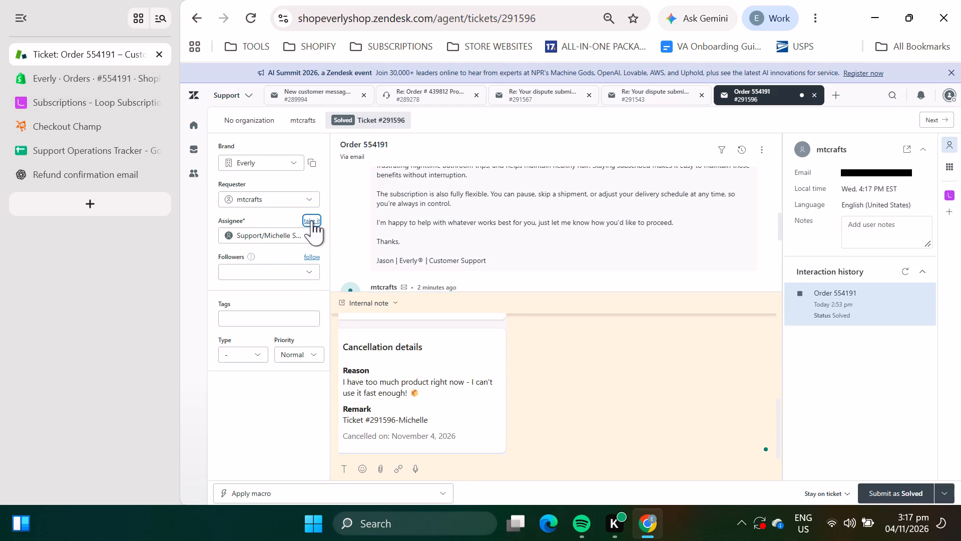
{"action": "left_click", "coordinate": [909, 496]}
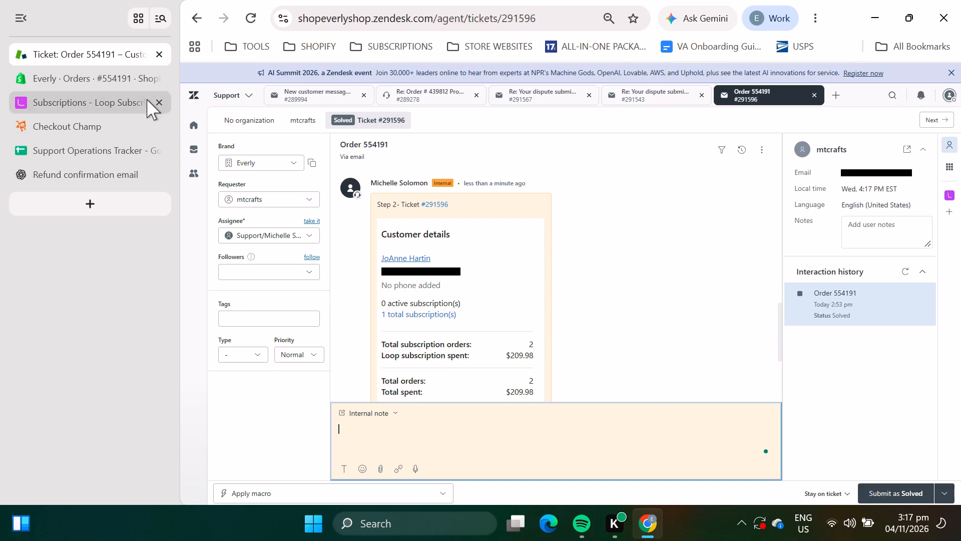
{"action": "left_click", "coordinate": [193, 151]}
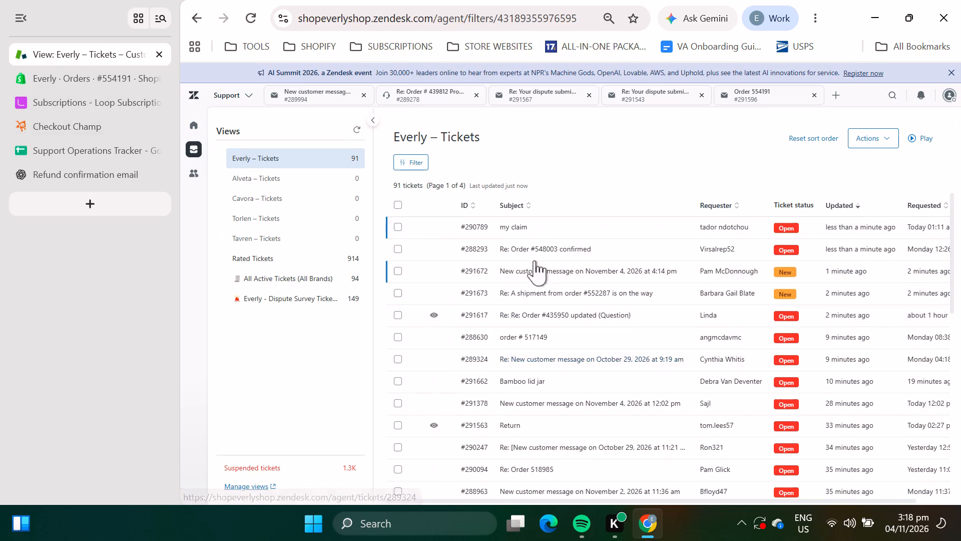
{"action": "left_click", "coordinate": [515, 230]}
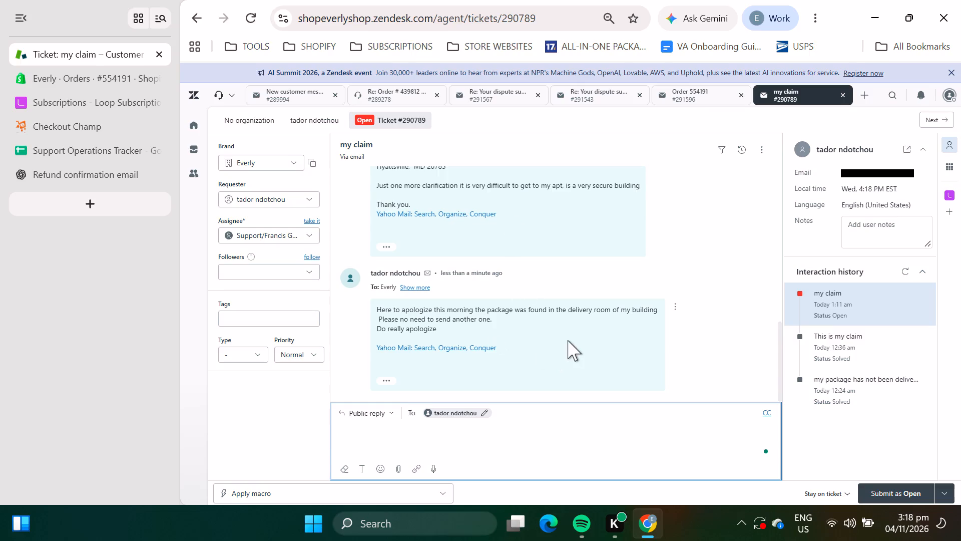
{"action": "scroll", "coordinate": [570, 335], "scroll_direction": "up", "scroll_amount": 2}
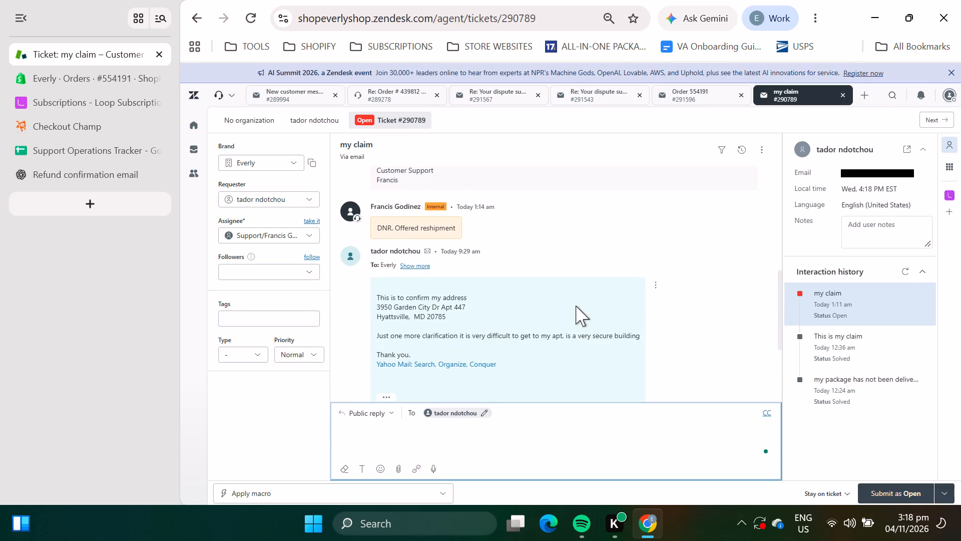
{"action": "scroll", "coordinate": [576, 305], "scroll_direction": "up", "scroll_amount": 2}
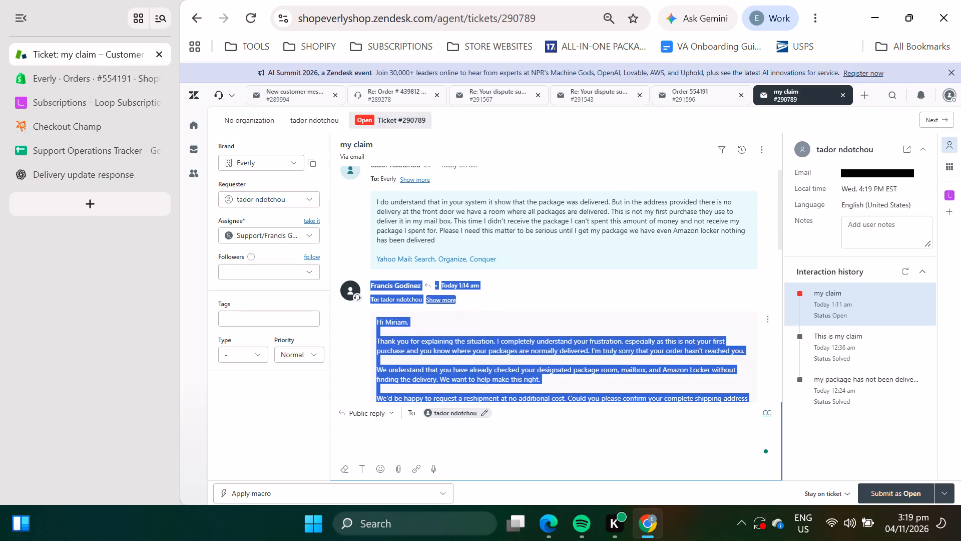
{"action": "left_click", "coordinate": [374, 440]}
{"action": "right_click", "coordinate": [376, 436]}
{"action": "left_click", "coordinate": [459, 291]}
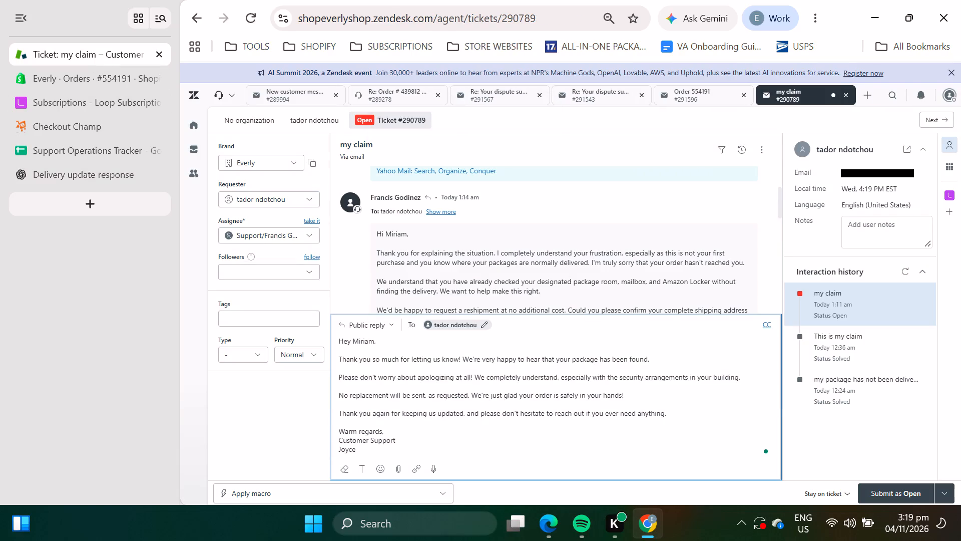
Change the name in the reply's signature to "Michelle".
{"action": "left_click_drag", "start_coordinate": [359, 451], "coordinate": [315, 451]}
{"action": "key", "text": "BackSpace"}
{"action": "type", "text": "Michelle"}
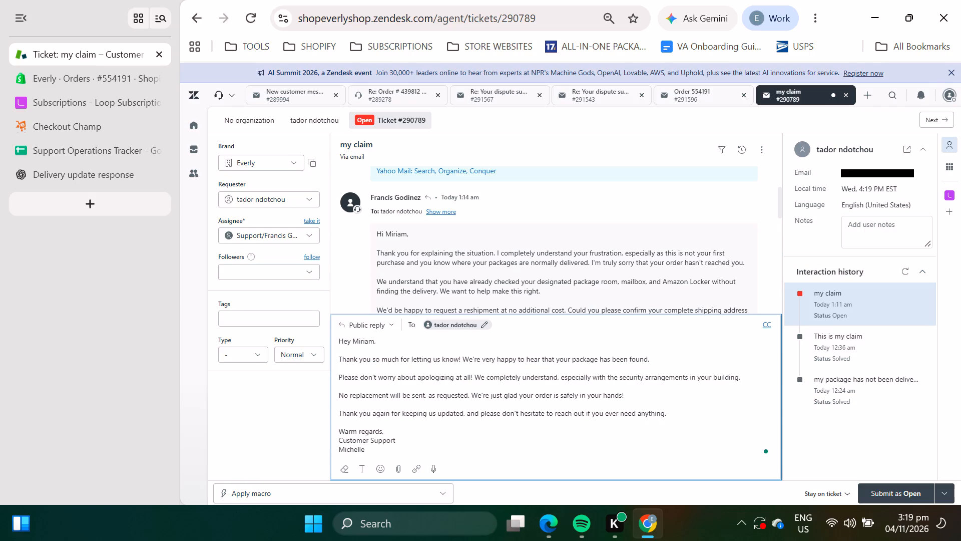
Assign ticket #290789 to yourself and submit the reply with the status Solved.
{"action": "double_click", "coordinate": [310, 219]}
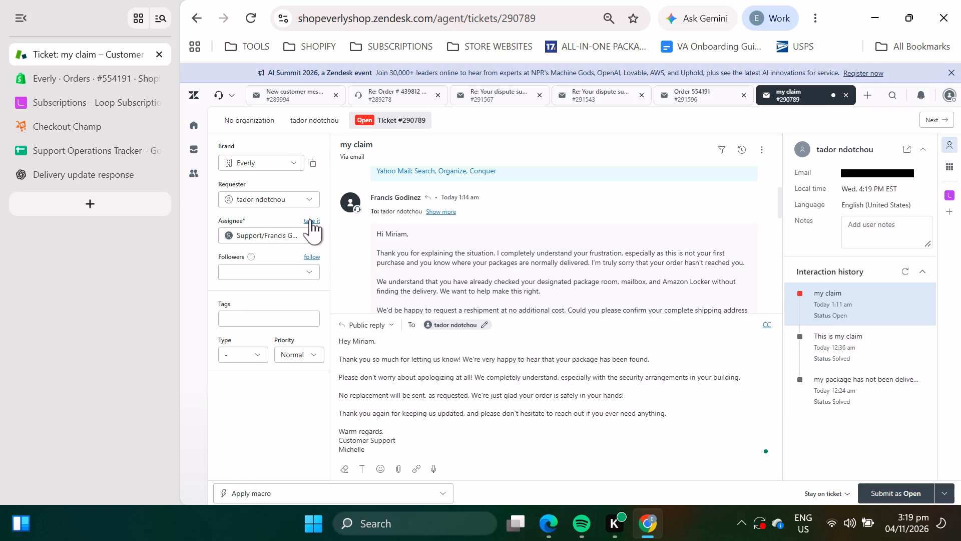
{"action": "left_click", "coordinate": [944, 489]}
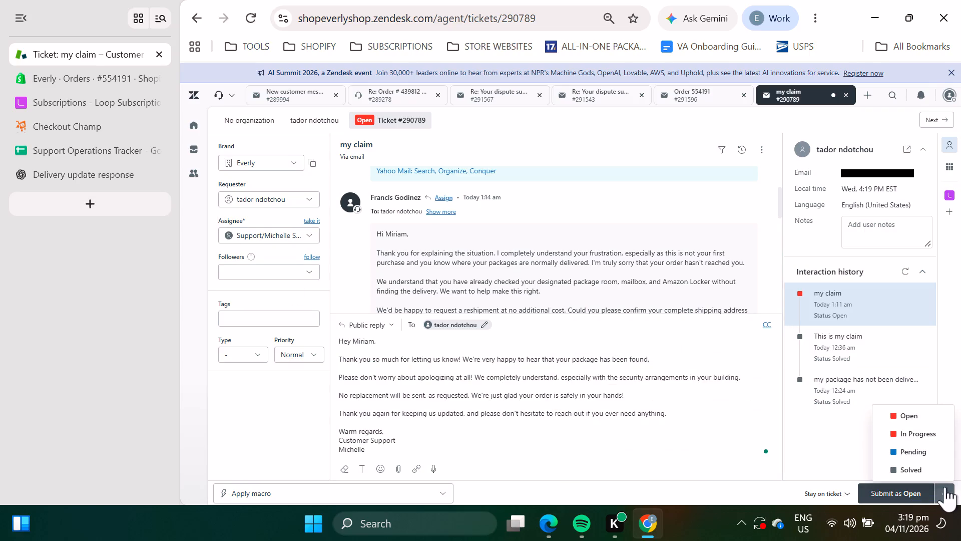
{"action": "left_click", "coordinate": [928, 467]}
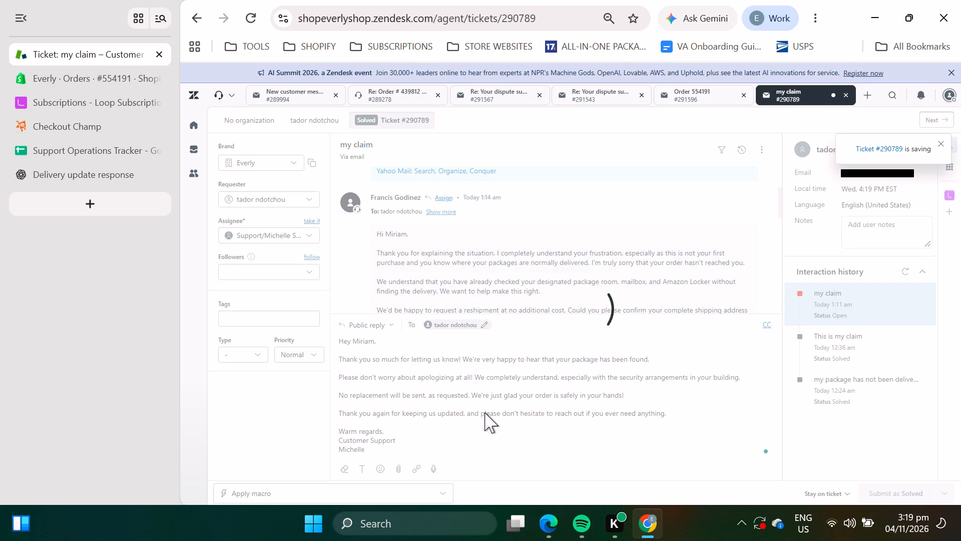
{"action": "left_click", "coordinate": [195, 154]}
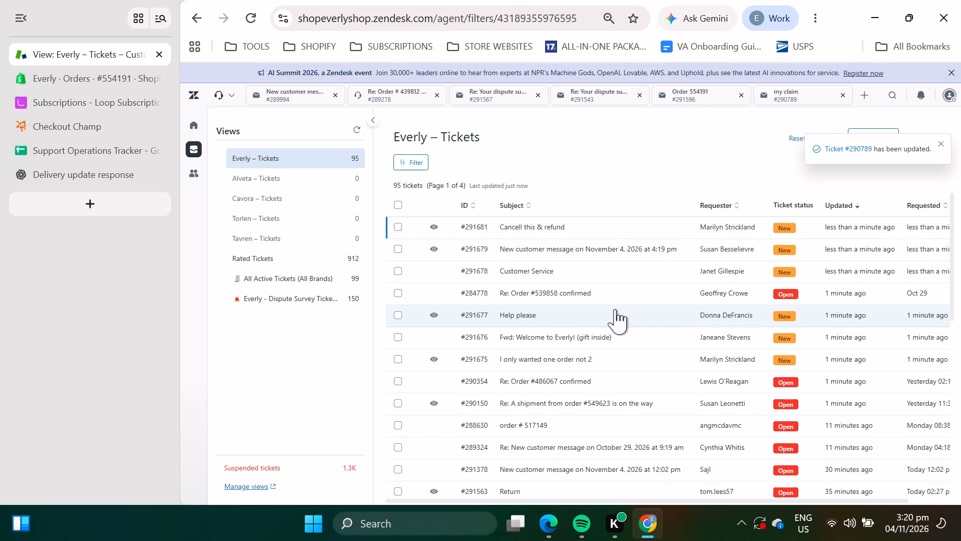
{"action": "left_click", "coordinate": [520, 271]}
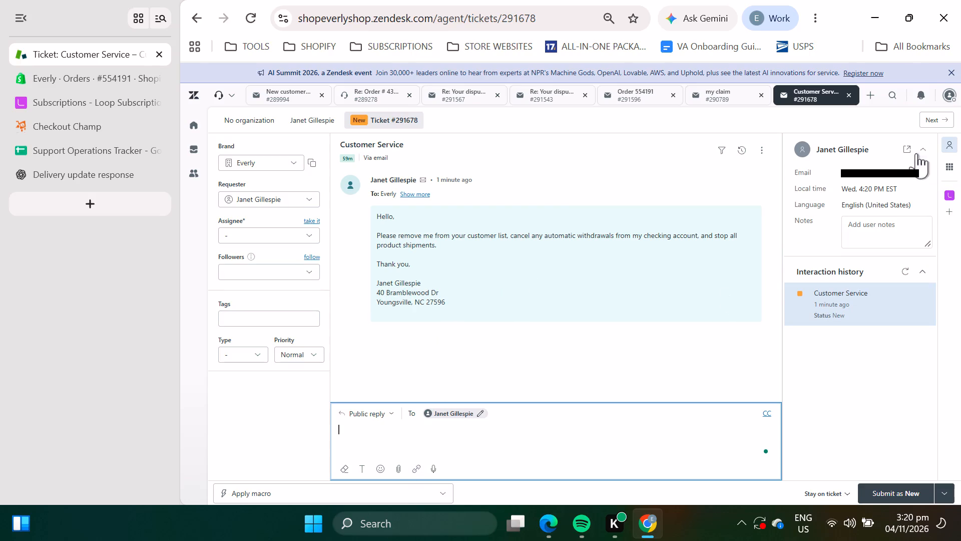
{"action": "left_click", "coordinate": [930, 175]}
{"action": "left_click", "coordinate": [51, 82]}
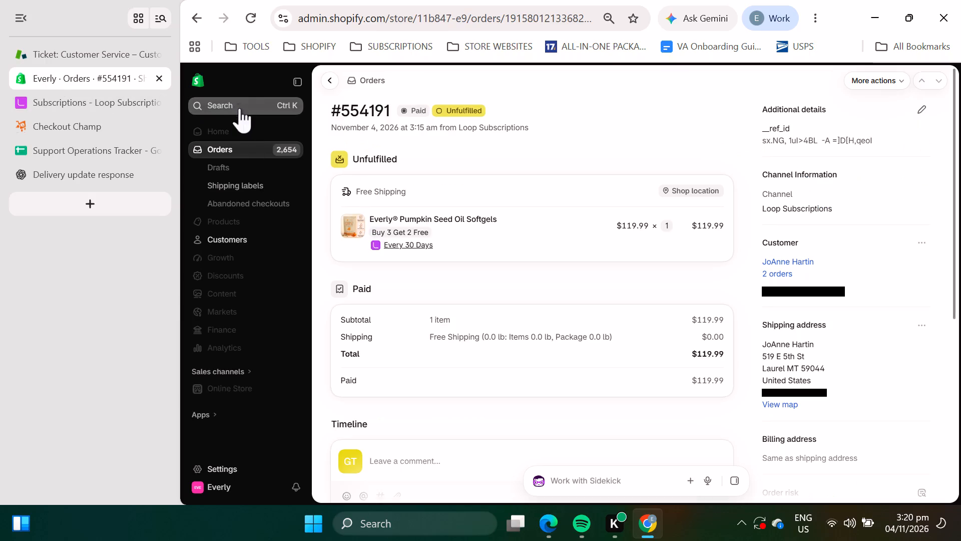
{"action": "left_click", "coordinate": [238, 103]}
{"action": "left_click", "coordinate": [431, 160]}
{"action": "right_click", "coordinate": [430, 159]}
{"action": "left_click", "coordinate": [471, 334]}
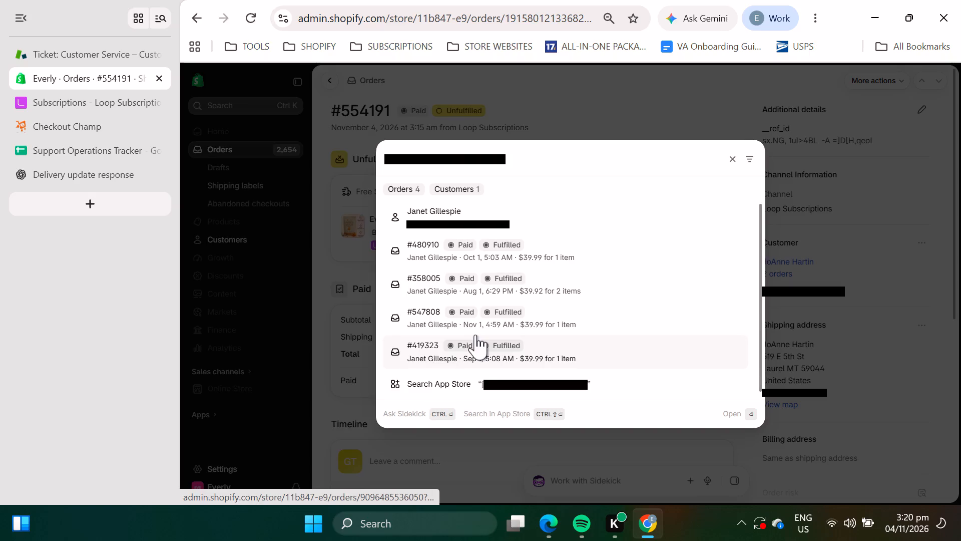
{"action": "left_click", "coordinate": [443, 286]}
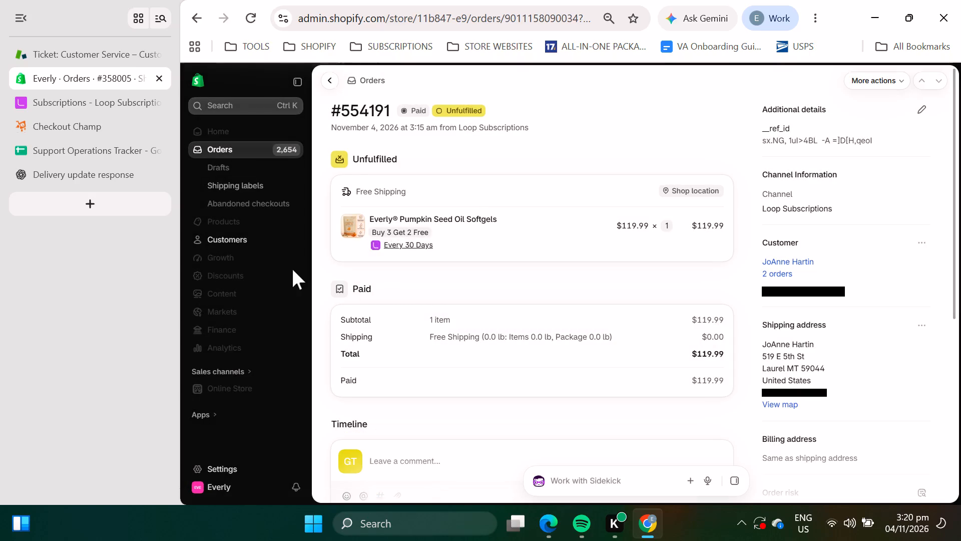
Back in Zendesk ticket #291678, apply the "Subscription Cancellation [Step 1 - Ask Why] (Skip if reason known)" macro and address the greeting to "Janet".
{"action": "left_click", "coordinate": [84, 56]}
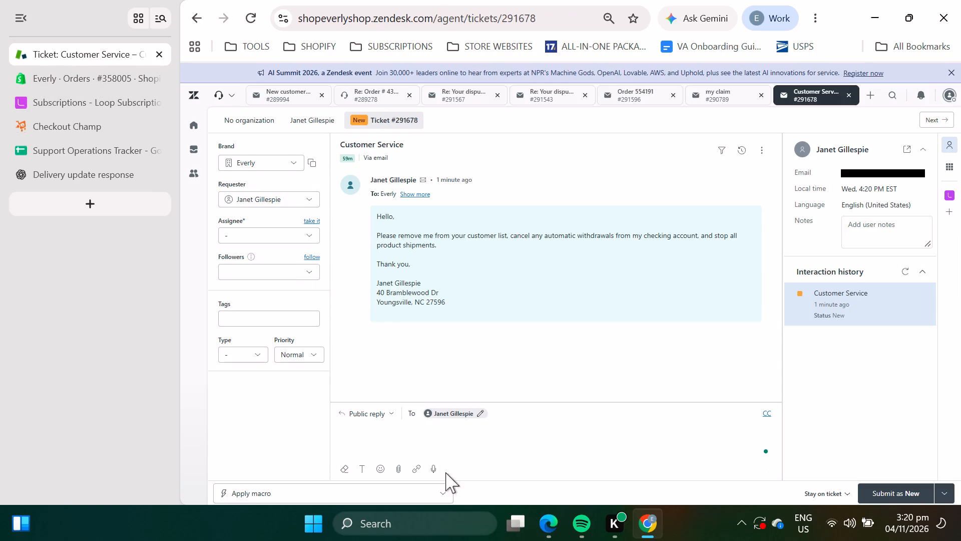
{"action": "left_click", "coordinate": [439, 489]}
{"action": "left_click", "coordinate": [323, 403]}
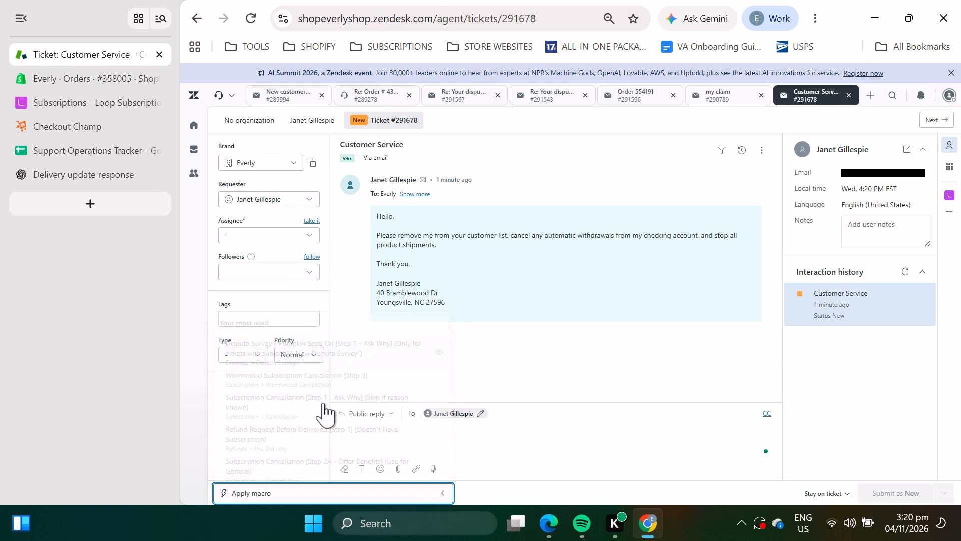
{"action": "scroll", "coordinate": [424, 380], "scroll_direction": "up", "scroll_amount": 2}
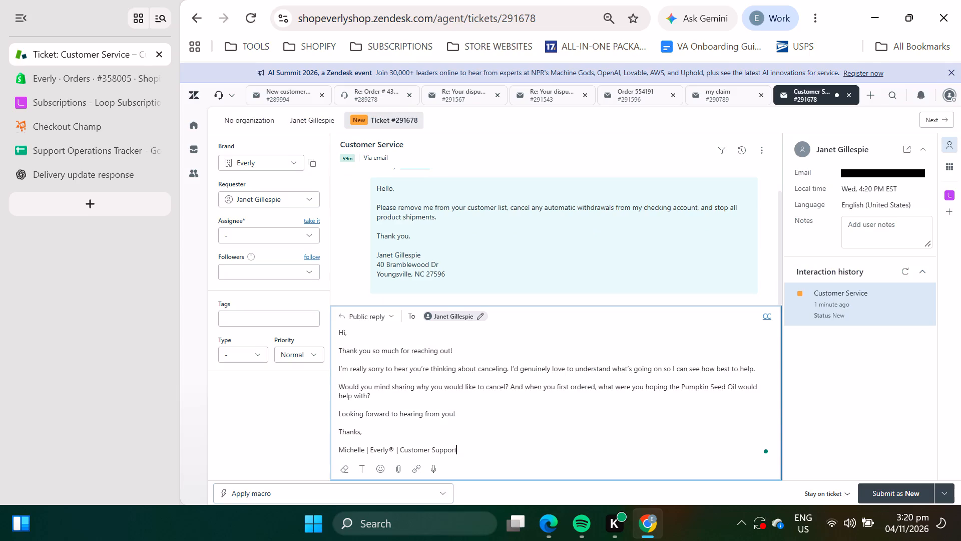
{"action": "left_click", "coordinate": [381, 332]}
{"action": "key", "text": "Left"}
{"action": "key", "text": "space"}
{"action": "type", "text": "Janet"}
Assign ticket #291678 to yourself and submit the reply with the status Solved.
{"action": "double_click", "coordinate": [315, 219]}
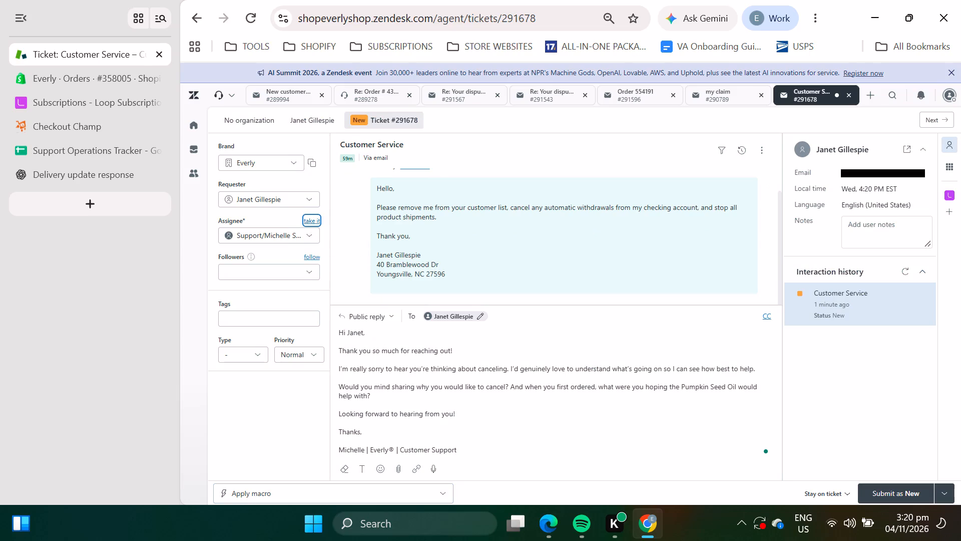
{"action": "left_click", "coordinate": [944, 492]}
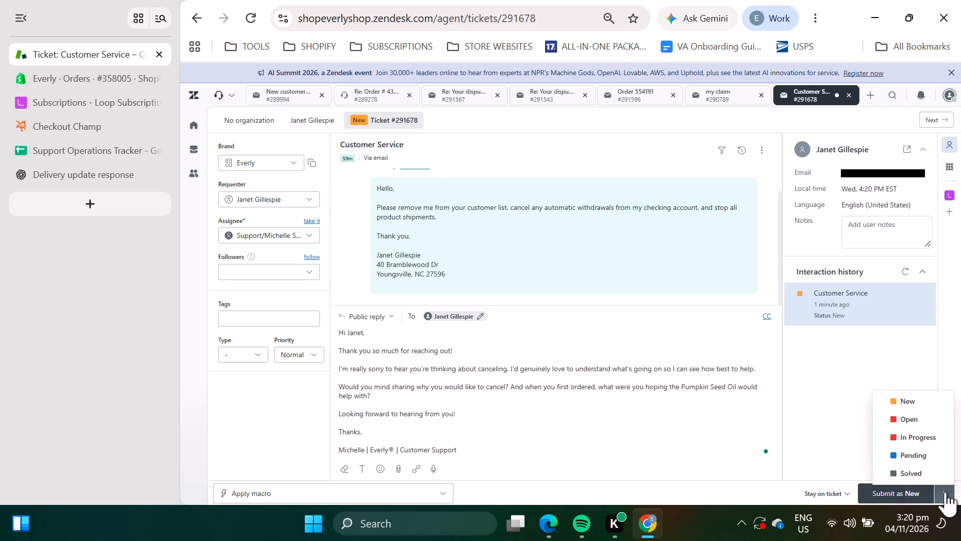
{"action": "left_click", "coordinate": [915, 473]}
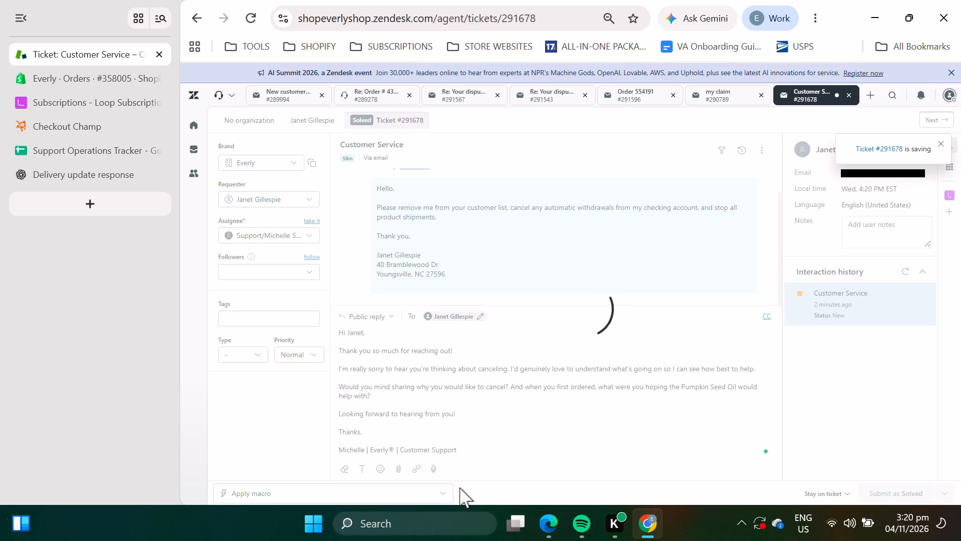
Copy the full title of the applied Step 1 - Ask Why cancellation macro into an internal note on ticket #291678 and submit it as Solved.
{"action": "left_click", "coordinate": [369, 411]}
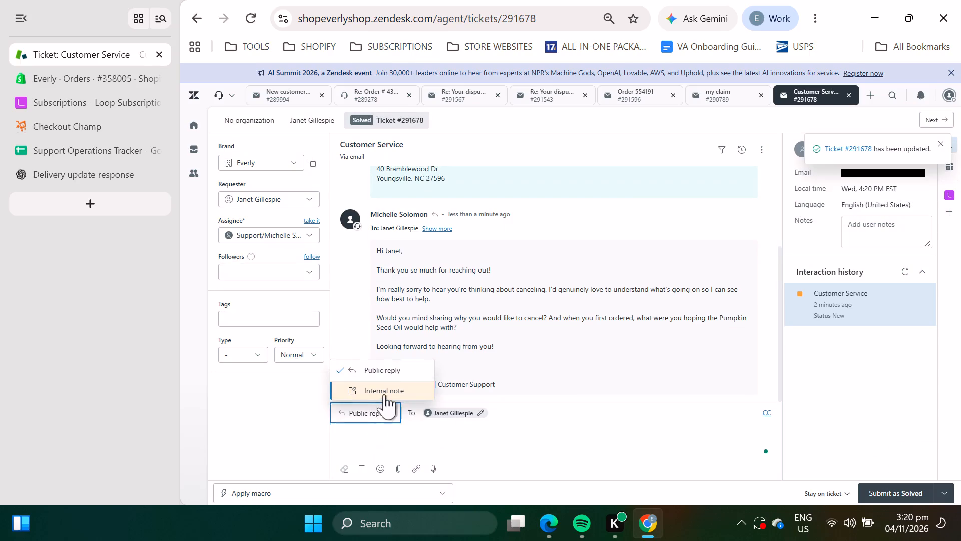
{"action": "left_click", "coordinate": [385, 392]}
{"action": "left_click", "coordinate": [440, 494]}
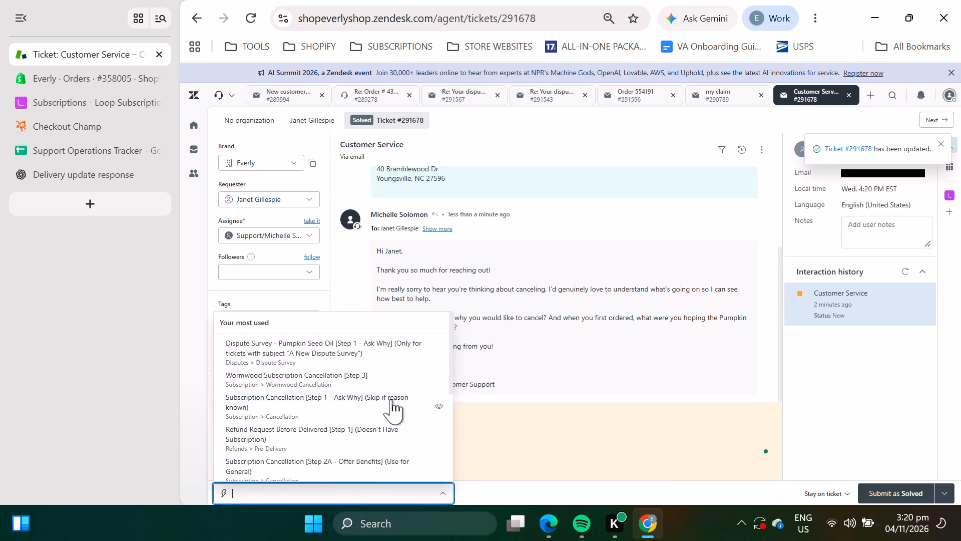
{"action": "key", "text": "shift+Return"}
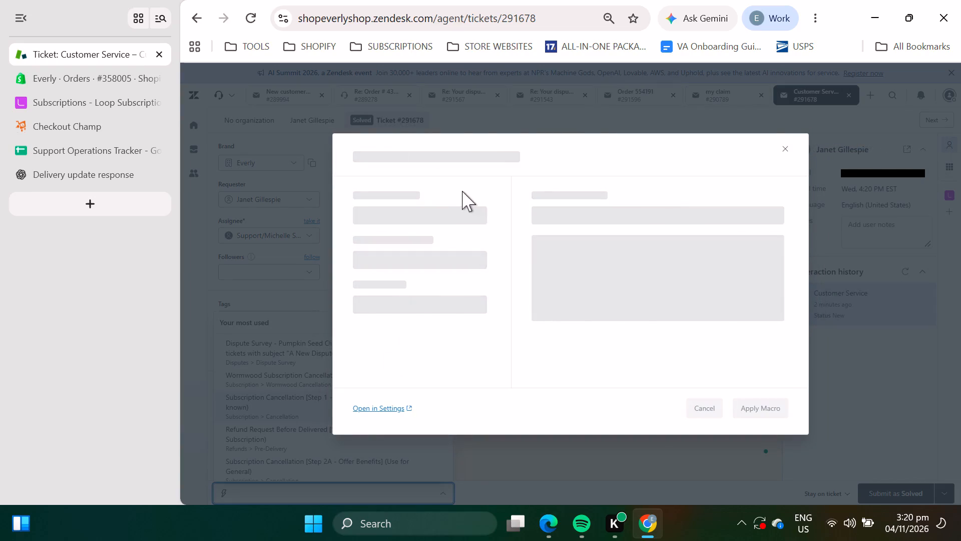
{"action": "left_click_drag", "start_coordinate": [459, 178], "coordinate": [343, 153]}
{"action": "right_click", "coordinate": [356, 158]}
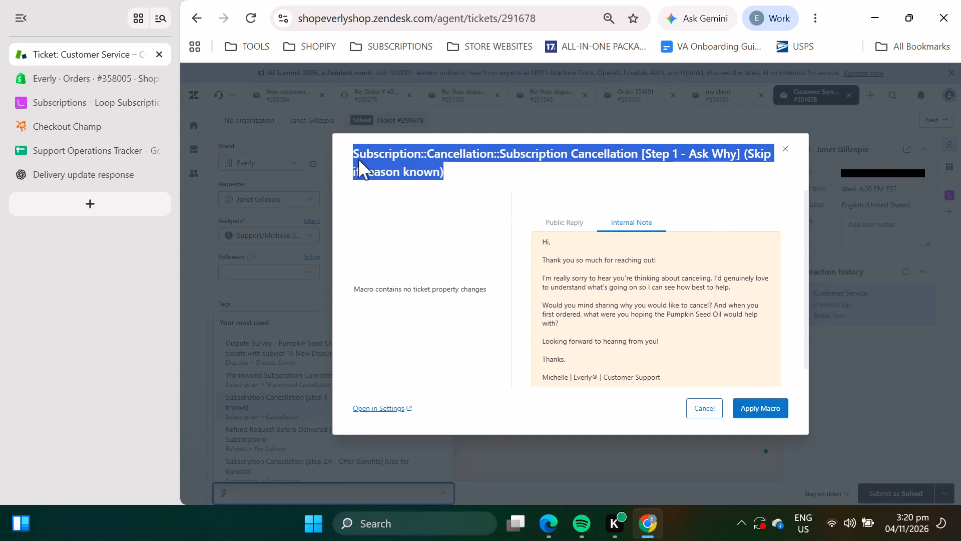
{"action": "left_click", "coordinate": [389, 178]}
{"action": "left_click", "coordinate": [786, 151]}
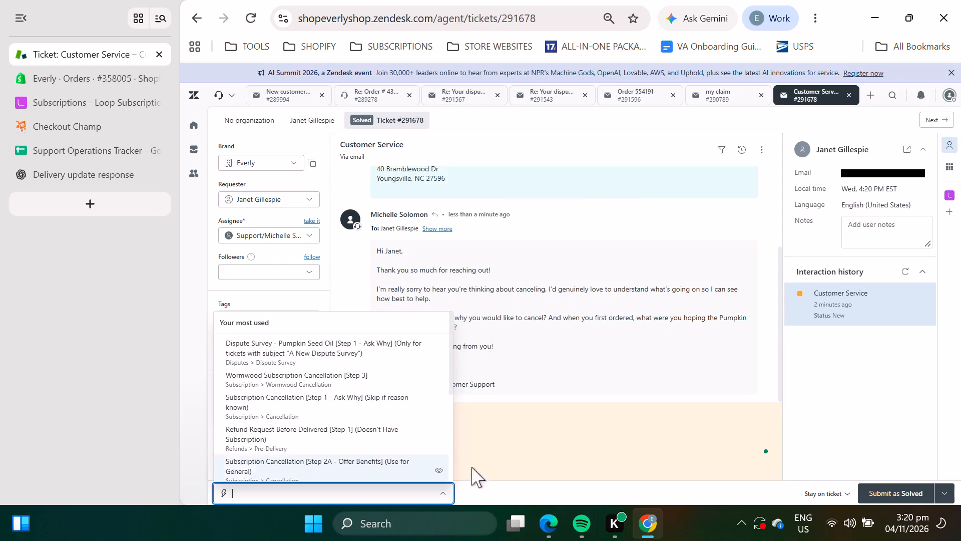
{"action": "left_click", "coordinate": [507, 449]}
{"action": "right_click", "coordinate": [369, 452]}
{"action": "left_click", "coordinate": [433, 304]}
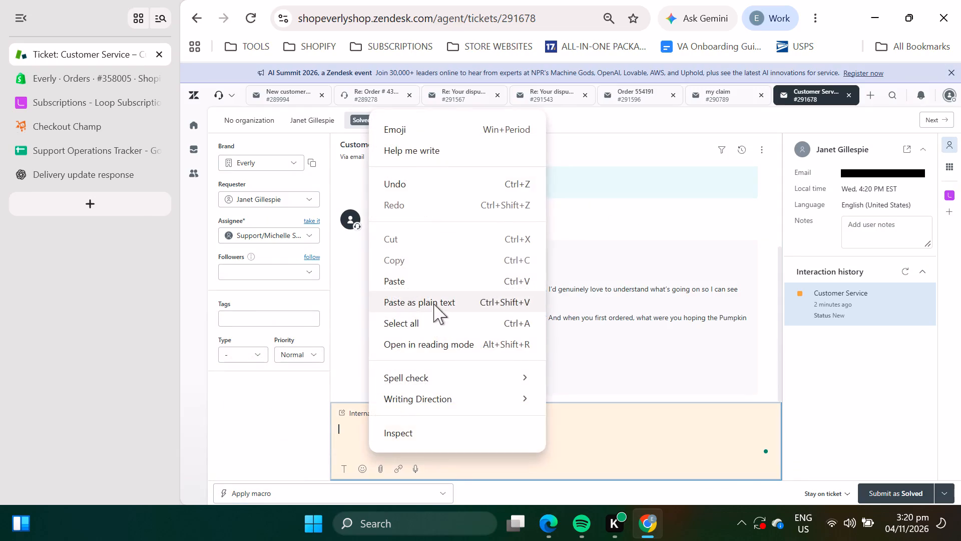
{"action": "left_click", "coordinate": [922, 493]}
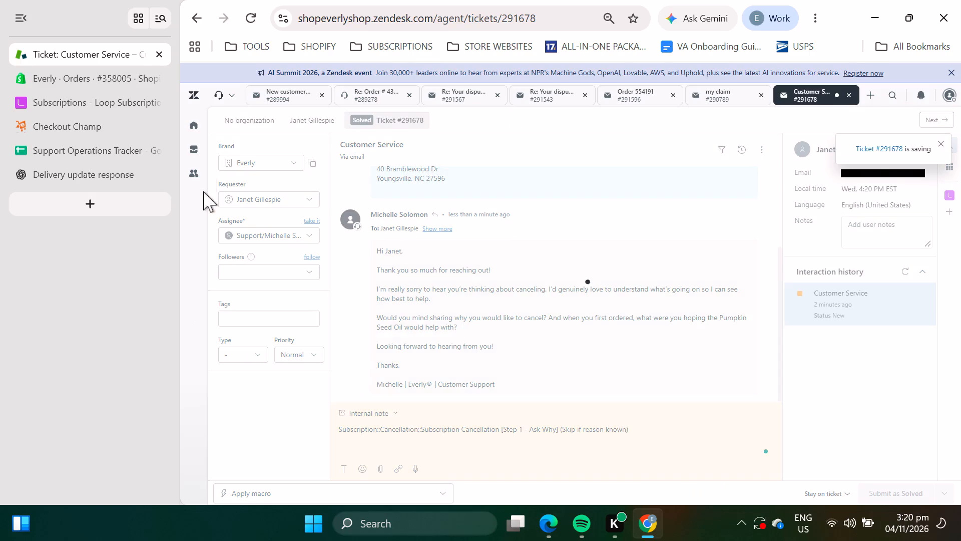
Open ticket #285100 "New customer message on October 29, 2026 at 1:32 pm" from the Everly – Tickets view.
{"action": "left_click", "coordinate": [196, 143]}
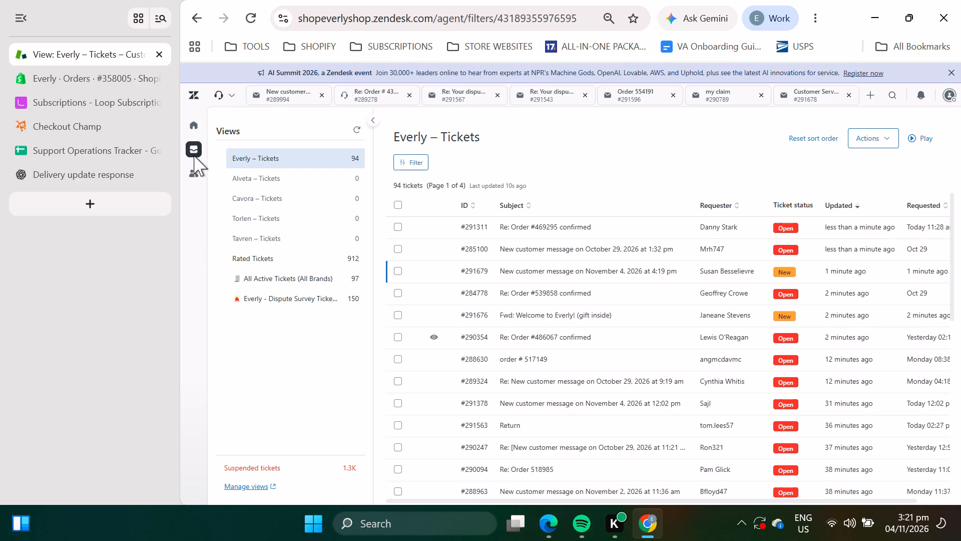
{"action": "left_click", "coordinate": [568, 249]}
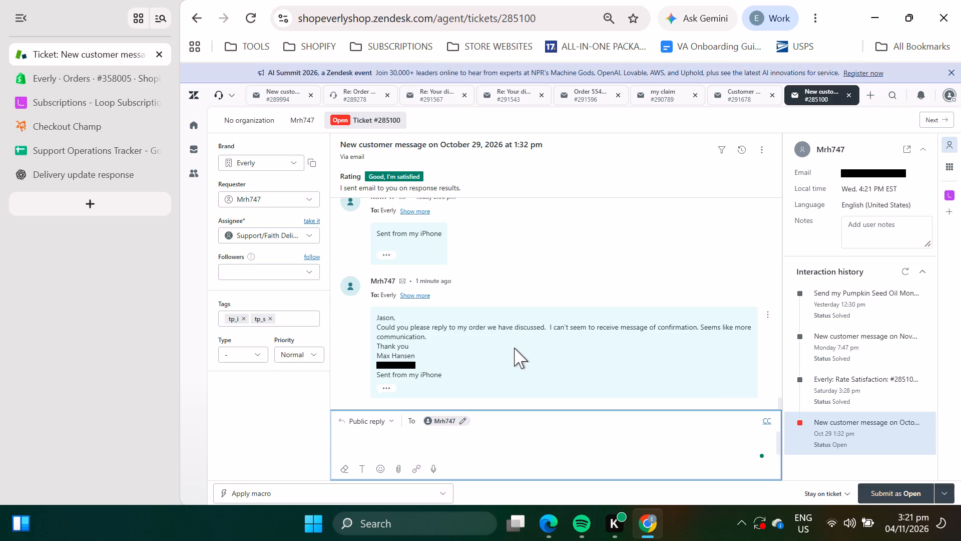
{"action": "scroll", "coordinate": [514, 348], "scroll_direction": "up", "scroll_amount": 2}
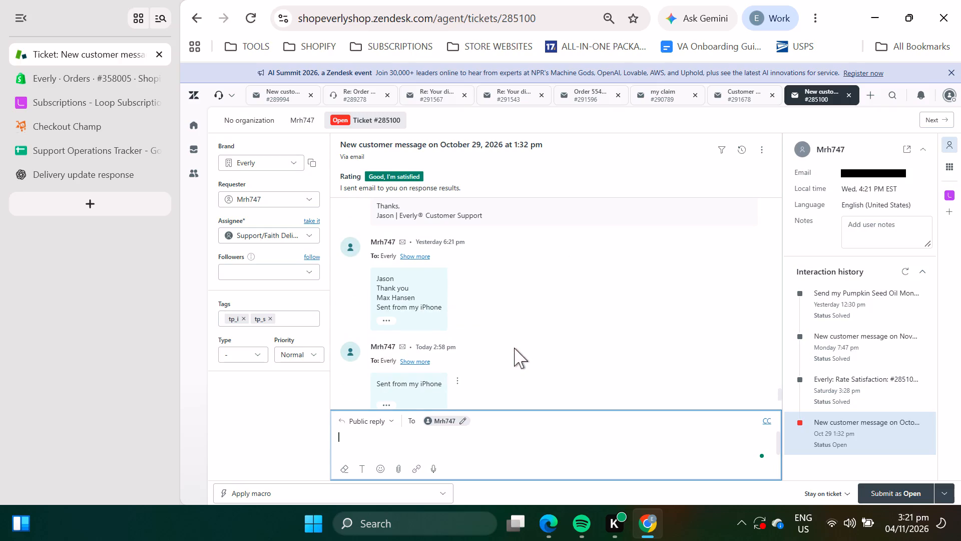
{"action": "scroll", "coordinate": [514, 346], "scroll_direction": "down", "scroll_amount": 2}
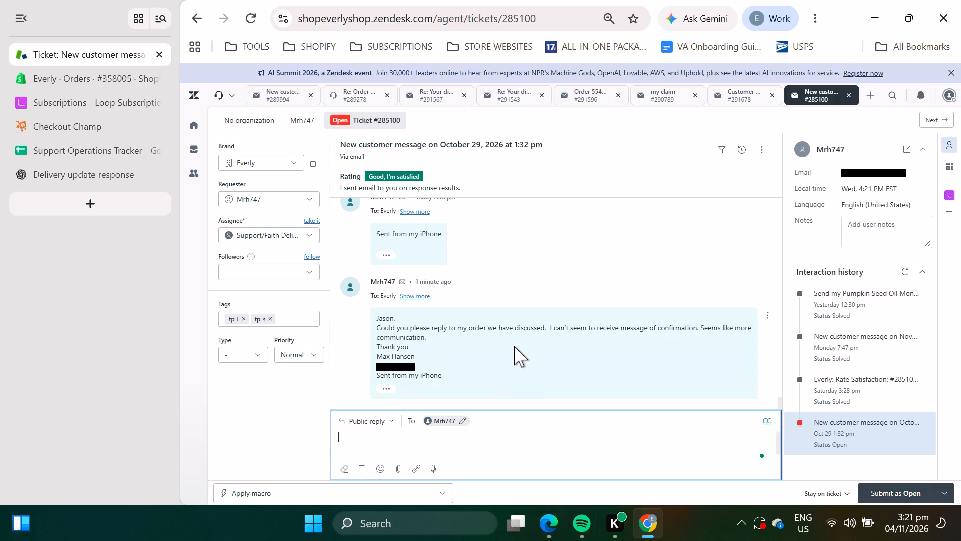
{"action": "scroll", "coordinate": [514, 346], "scroll_direction": "up", "scroll_amount": 5}
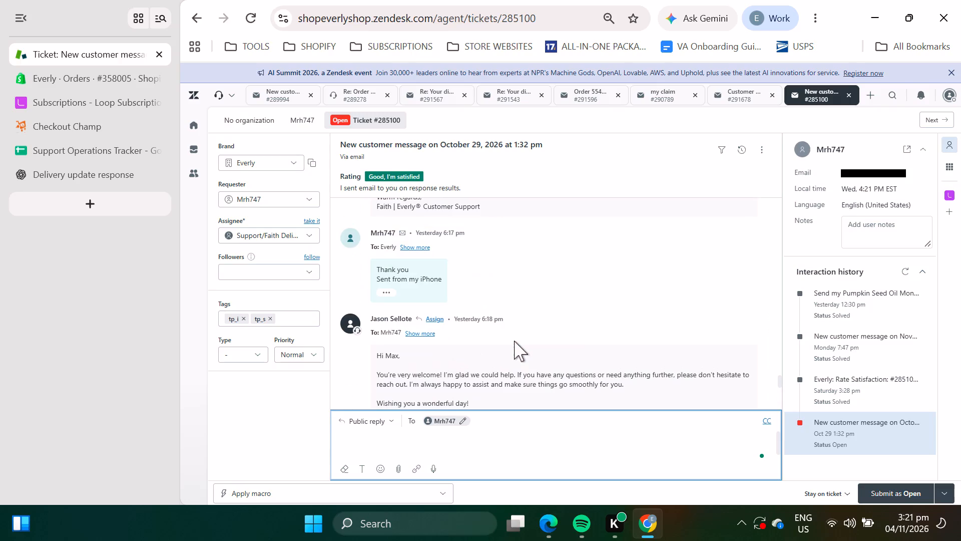
{"action": "scroll", "coordinate": [514, 341], "scroll_direction": "up", "scroll_amount": 2}
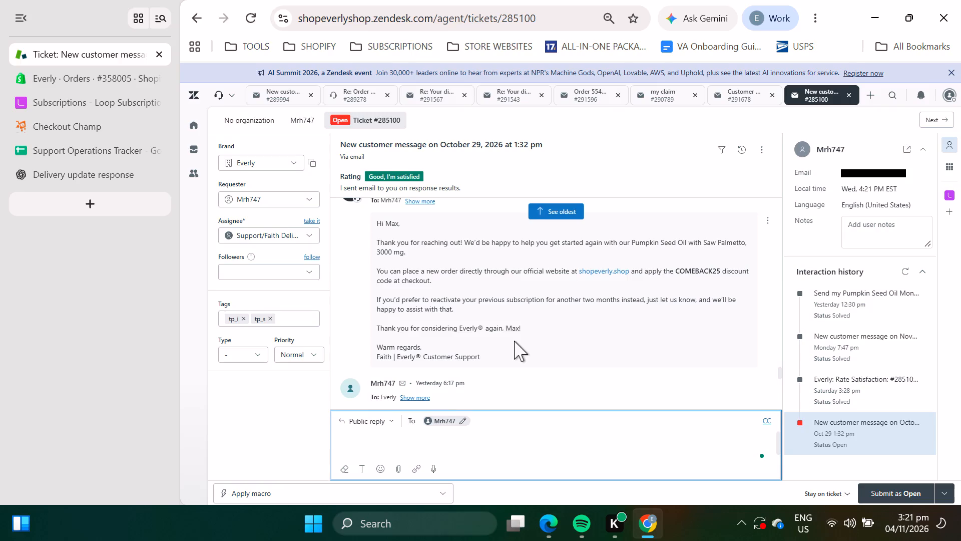
{"action": "scroll", "coordinate": [514, 341], "scroll_direction": "down", "scroll_amount": 2}
{"action": "scroll", "coordinate": [514, 341], "scroll_direction": "up", "scroll_amount": 2}
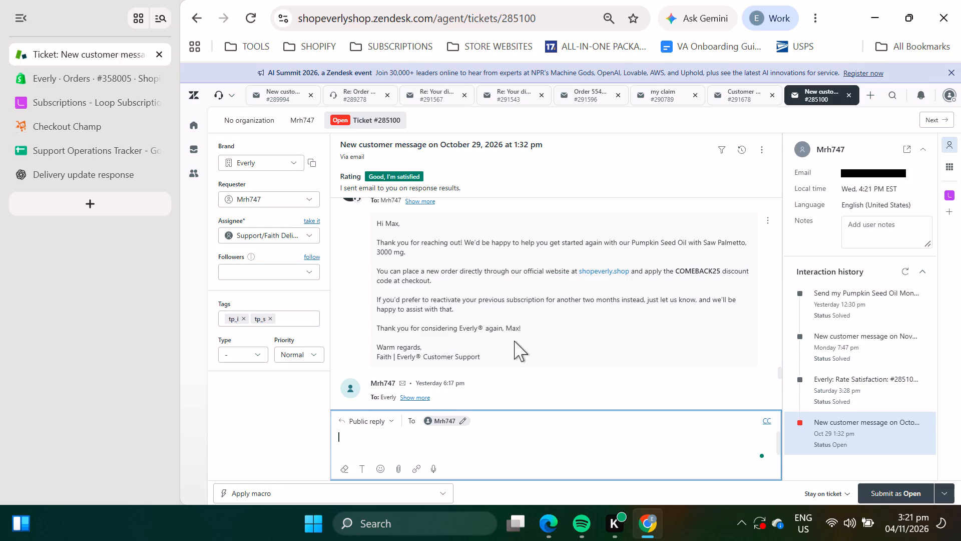
{"action": "scroll", "coordinate": [514, 341], "scroll_direction": "down", "scroll_amount": 5}
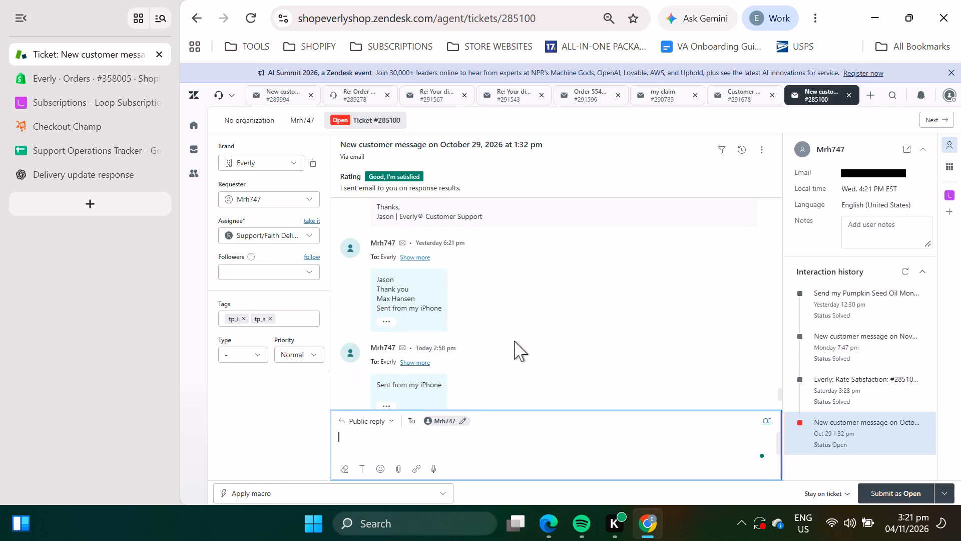
{"action": "scroll", "coordinate": [514, 341], "scroll_direction": "down", "scroll_amount": 2}
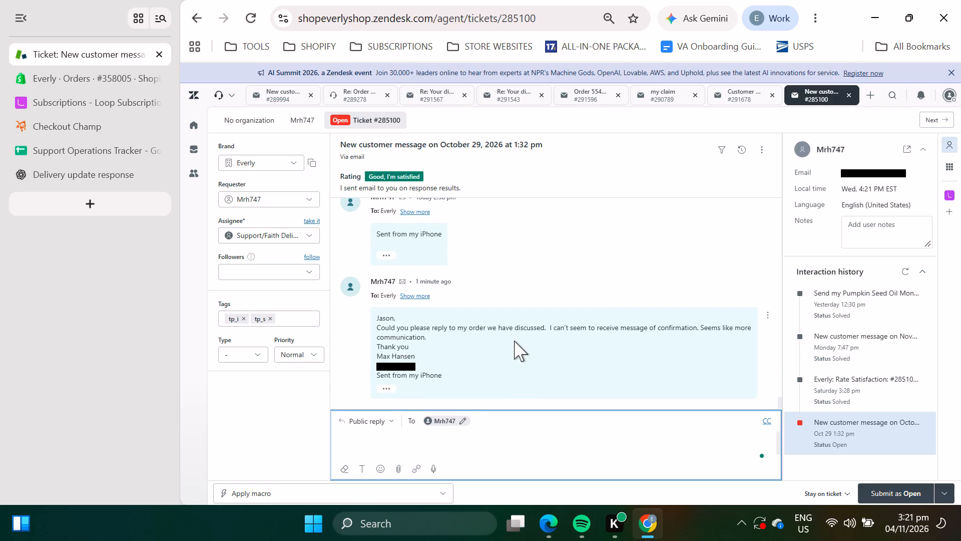
{"action": "scroll", "coordinate": [514, 341], "scroll_direction": "down", "scroll_amount": 2}
{"action": "scroll", "coordinate": [514, 341], "scroll_direction": "up", "scroll_amount": 6}
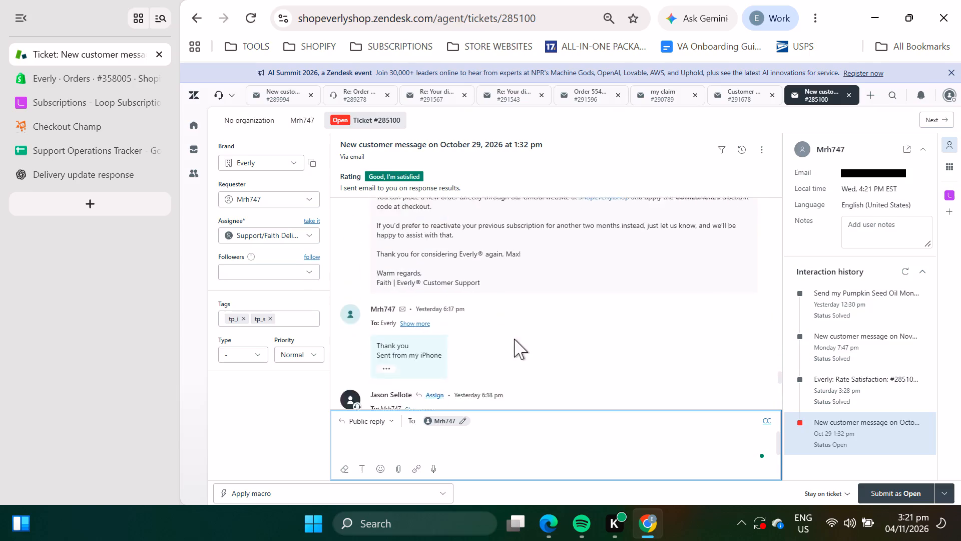
{"action": "scroll", "coordinate": [514, 339], "scroll_direction": "up", "scroll_amount": 3}
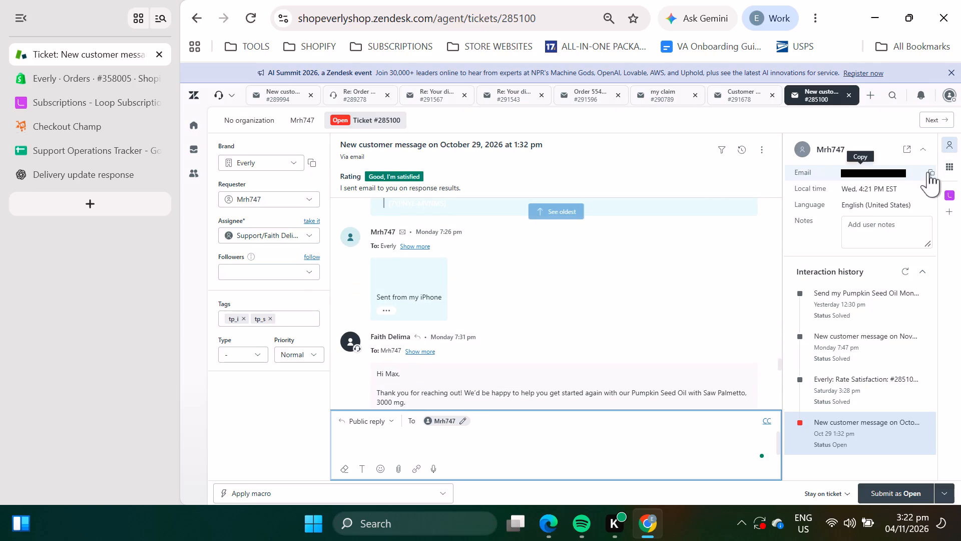
{"action": "left_click", "coordinate": [929, 172]}
{"action": "left_click", "coordinate": [65, 86]}
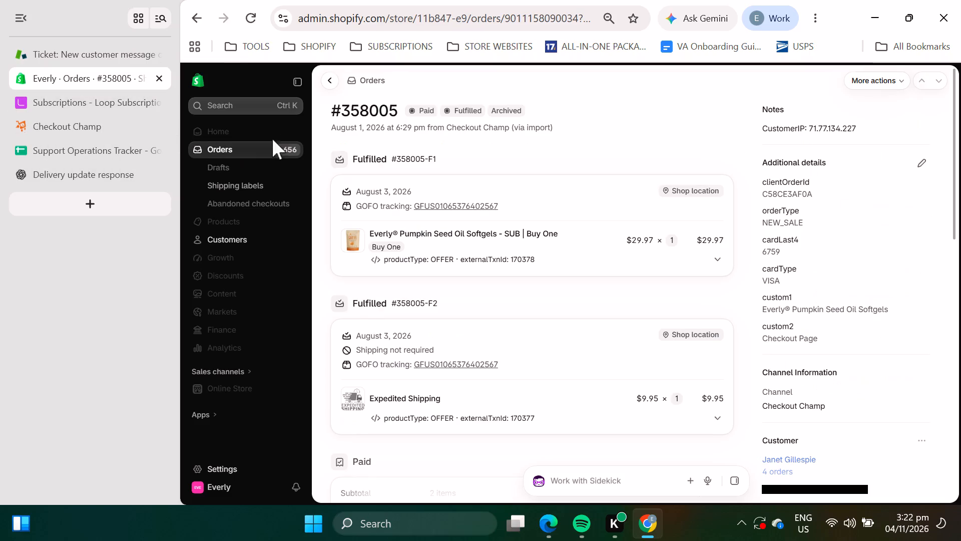
{"action": "left_click", "coordinate": [257, 108]}
{"action": "right_click", "coordinate": [429, 161]}
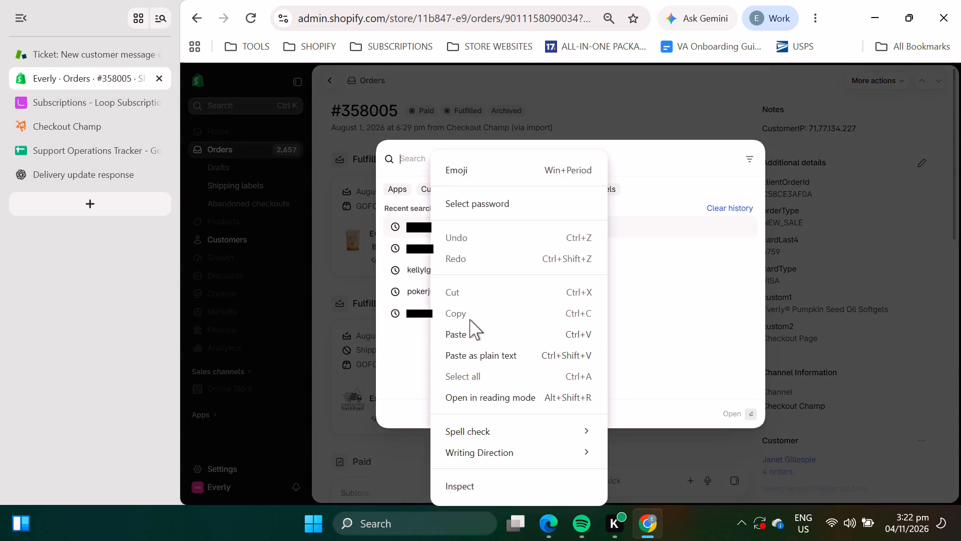
{"action": "left_click", "coordinate": [465, 338]}
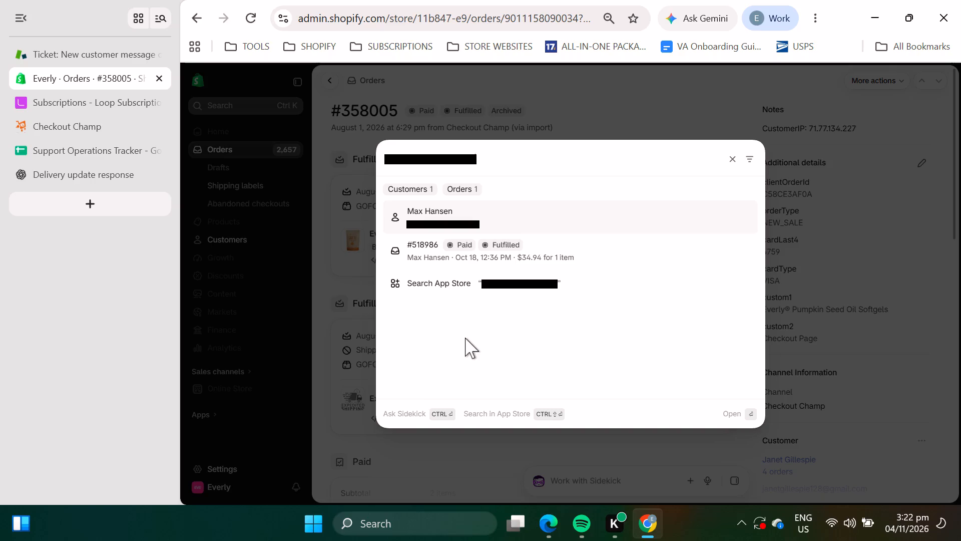
{"action": "left_click", "coordinate": [100, 52]}
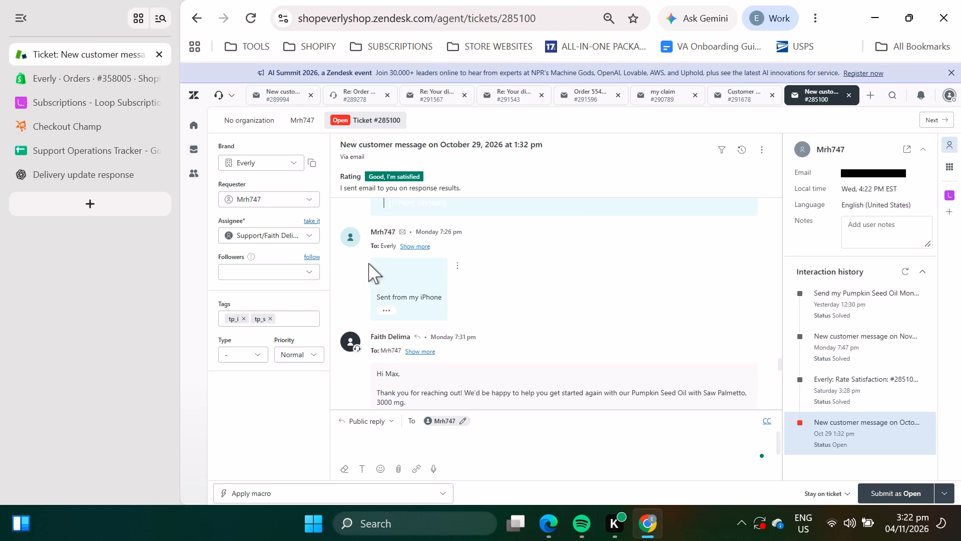
{"action": "scroll", "coordinate": [462, 299], "scroll_direction": "up", "scroll_amount": 8}
{"action": "scroll", "coordinate": [462, 286], "scroll_direction": "down", "scroll_amount": 2}
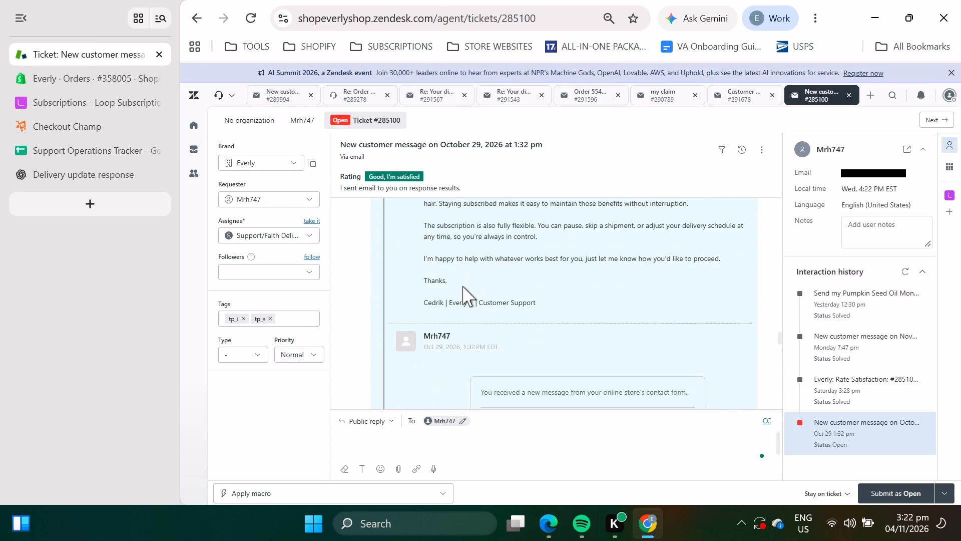
{"action": "scroll", "coordinate": [462, 286], "scroll_direction": "down", "scroll_amount": 4}
{"action": "scroll", "coordinate": [462, 286], "scroll_direction": "up", "scroll_amount": 1}
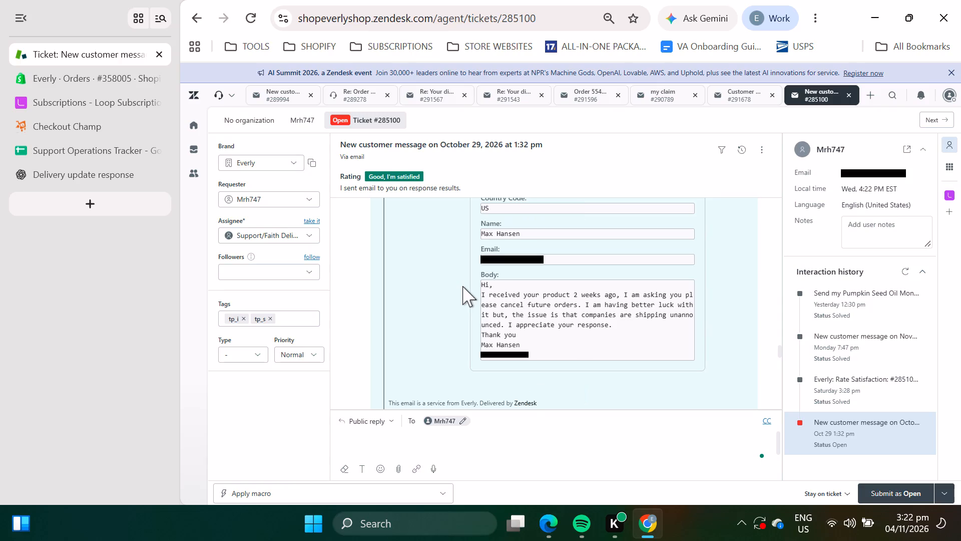
{"action": "scroll", "coordinate": [462, 286], "scroll_direction": "down", "scroll_amount": 1}
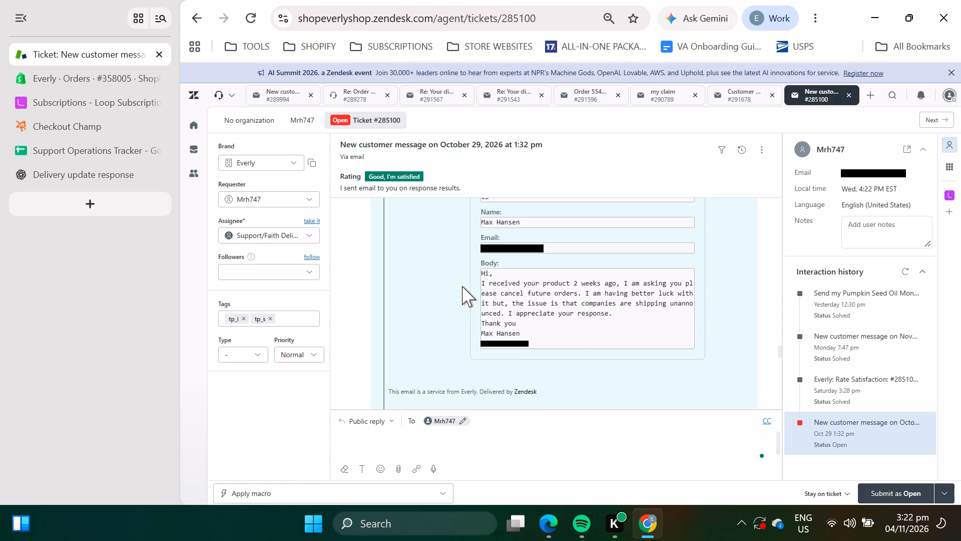
{"action": "scroll", "coordinate": [462, 286], "scroll_direction": "down", "scroll_amount": 3}
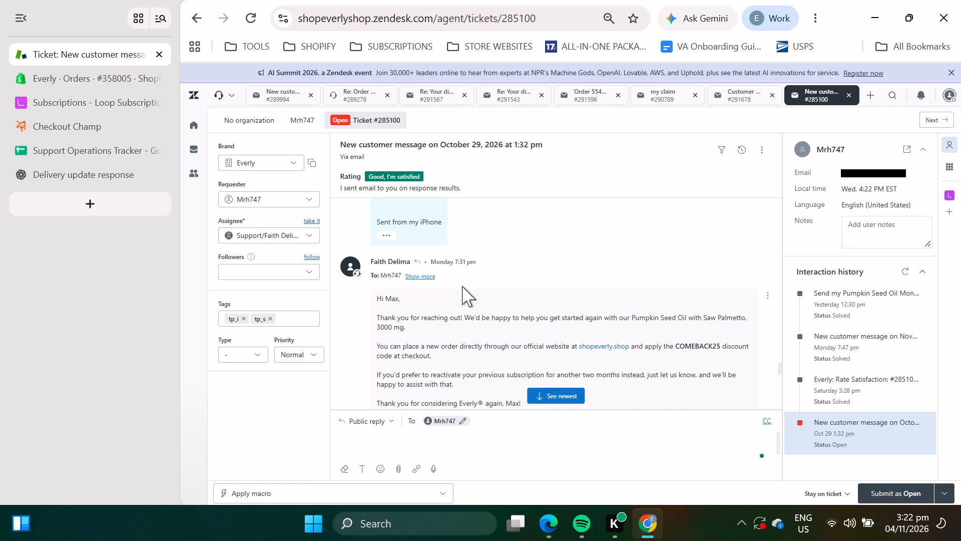
{"action": "scroll", "coordinate": [462, 286], "scroll_direction": "down", "scroll_amount": 3}
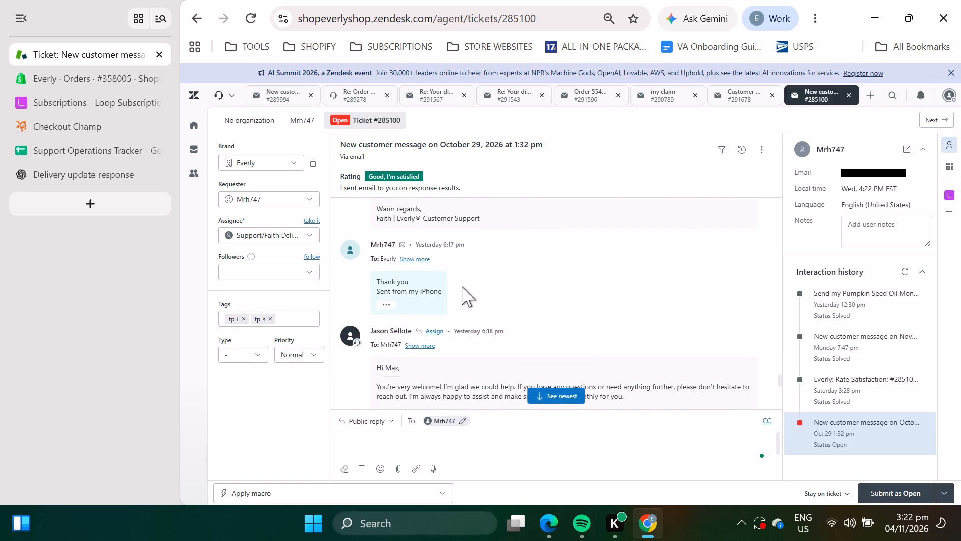
{"action": "scroll", "coordinate": [462, 286], "scroll_direction": "up", "scroll_amount": 1}
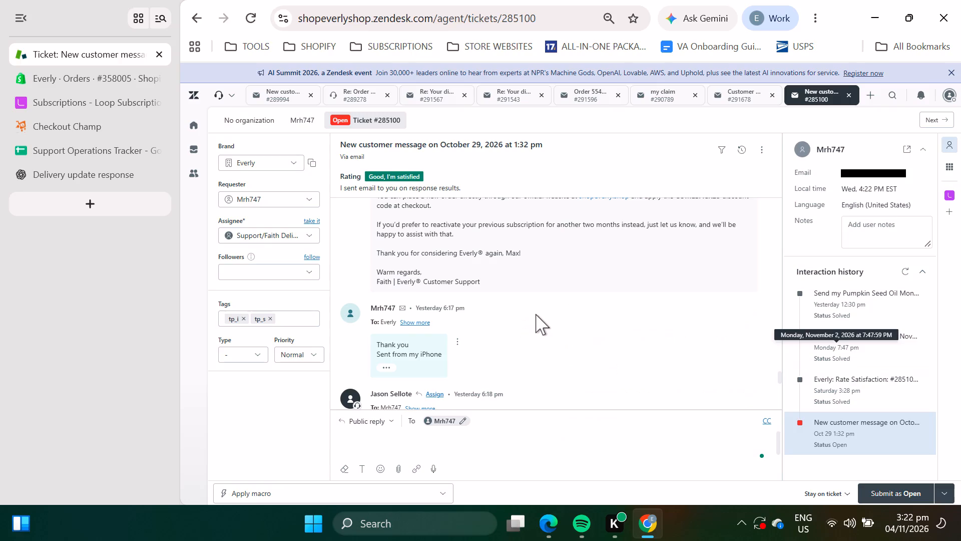
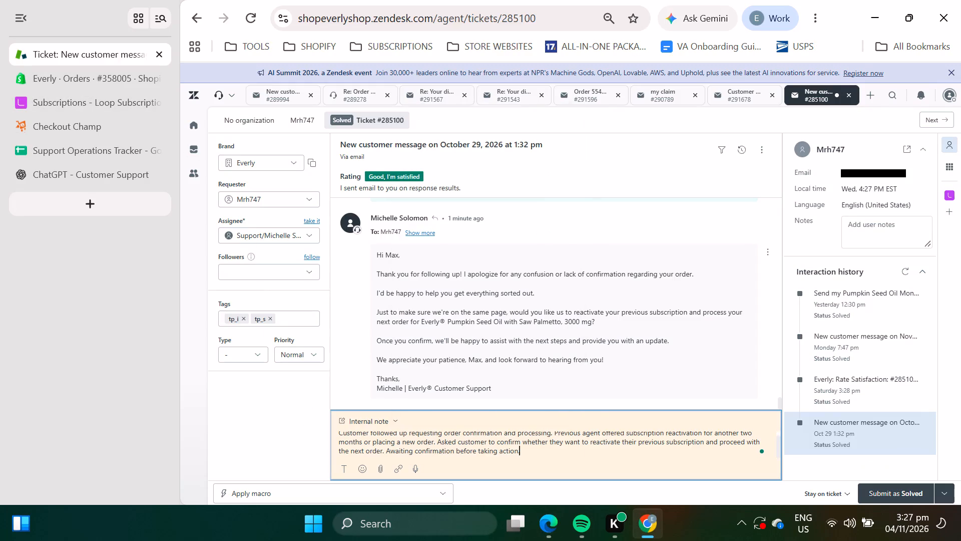
{"action": "double_click", "coordinate": [309, 219]}
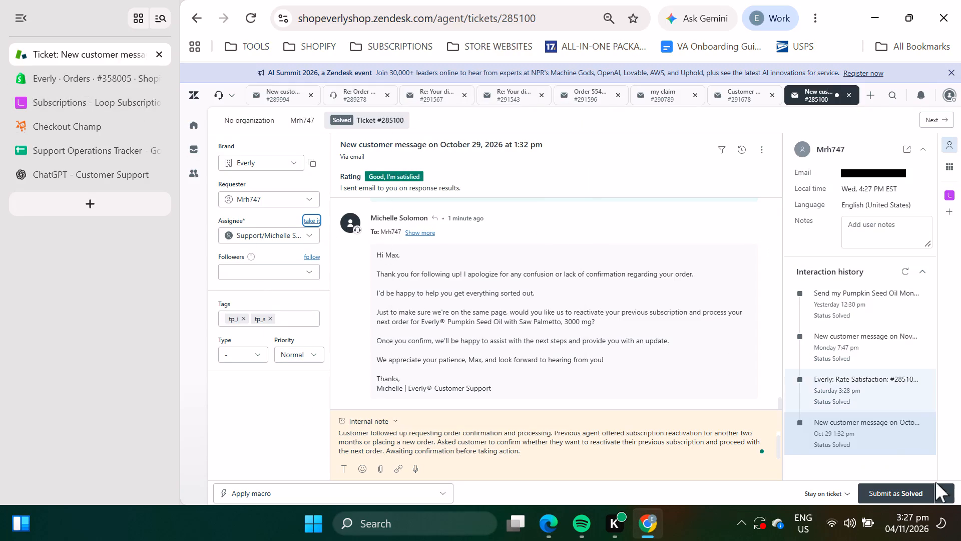
{"action": "left_click", "coordinate": [920, 497]}
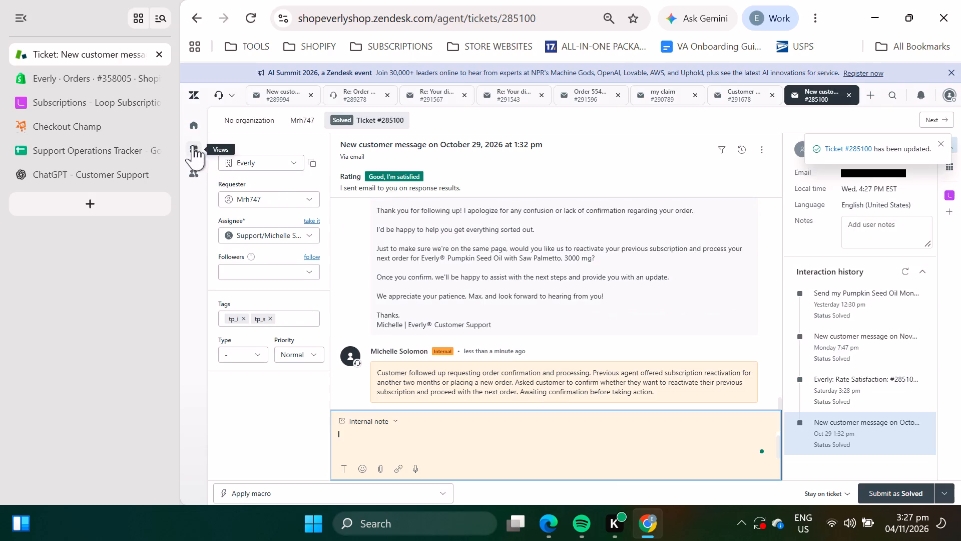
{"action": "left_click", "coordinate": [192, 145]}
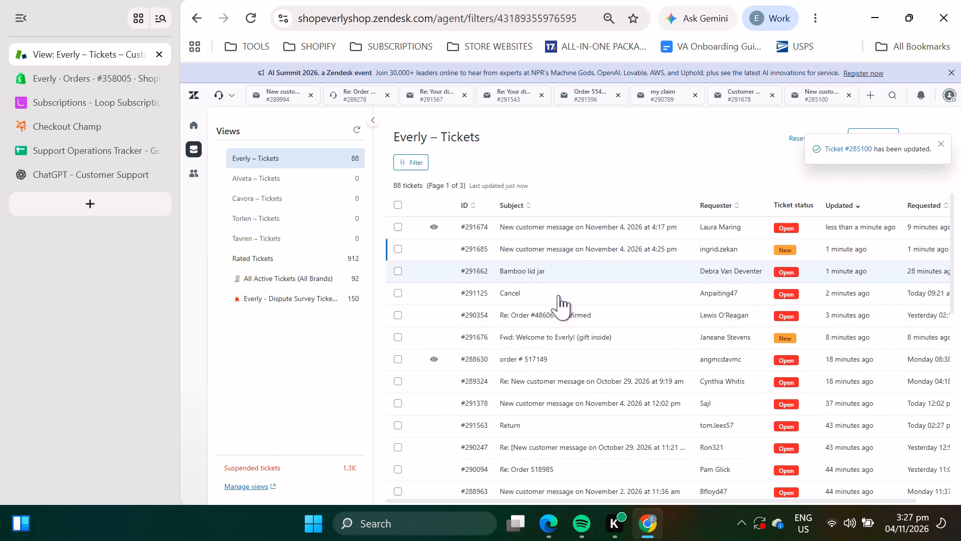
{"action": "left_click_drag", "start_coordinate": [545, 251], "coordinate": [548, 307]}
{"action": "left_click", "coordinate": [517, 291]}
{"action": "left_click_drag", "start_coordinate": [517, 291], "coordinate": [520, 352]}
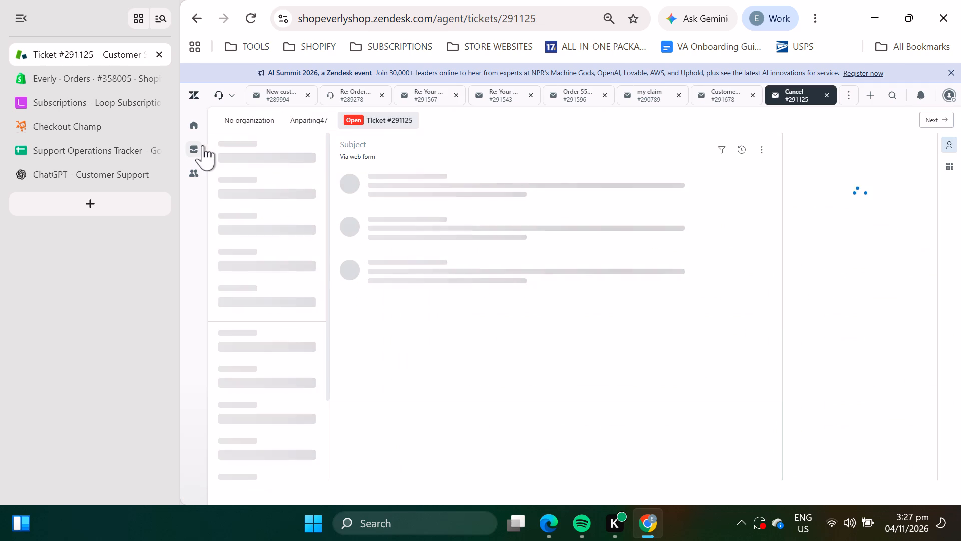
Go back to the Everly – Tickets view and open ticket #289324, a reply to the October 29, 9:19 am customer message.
{"action": "left_click", "coordinate": [199, 145]}
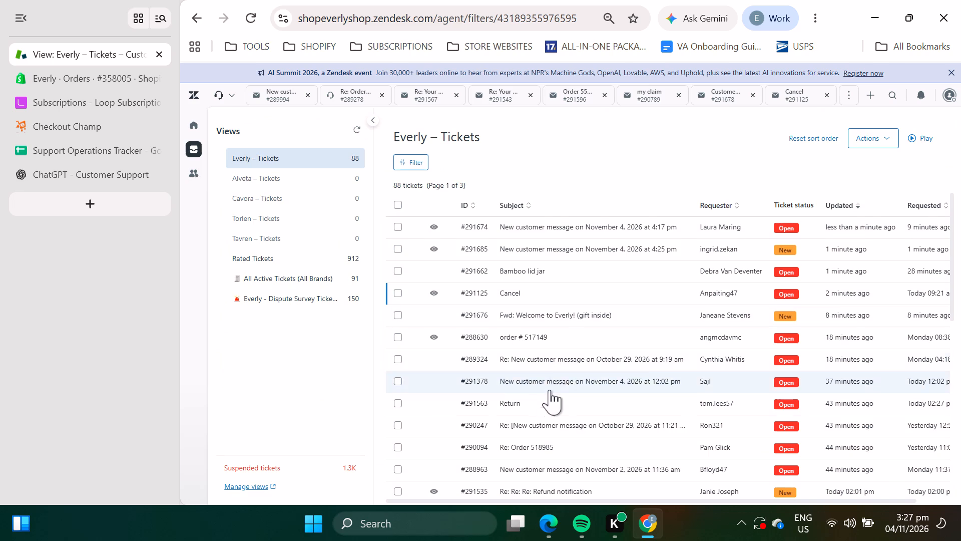
{"action": "left_click", "coordinate": [542, 361]}
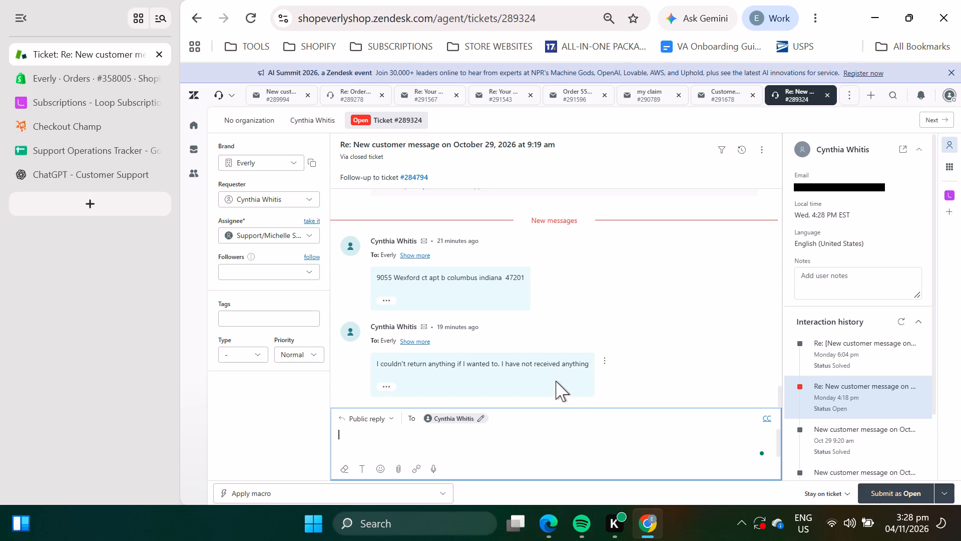
Switch to the Kuro app.
{"action": "left_click", "coordinate": [612, 524]}
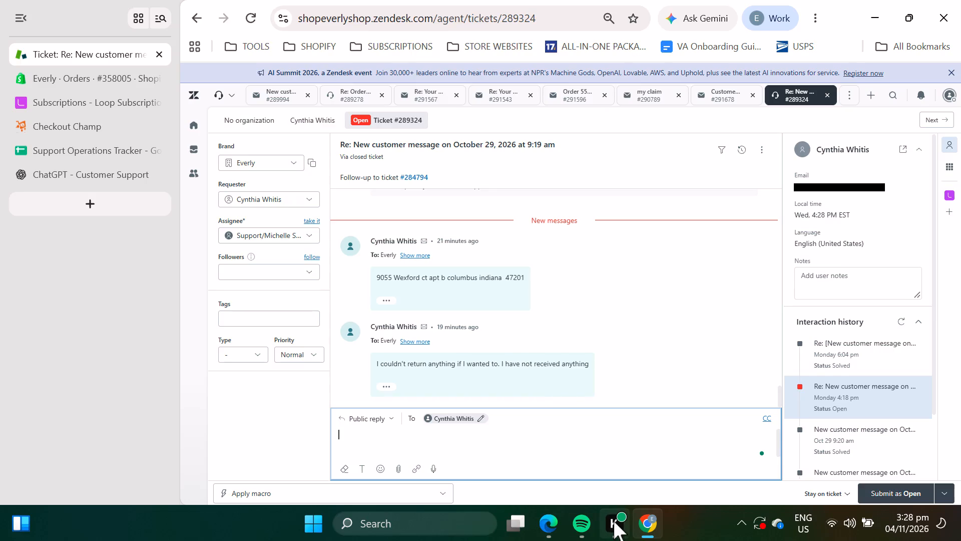
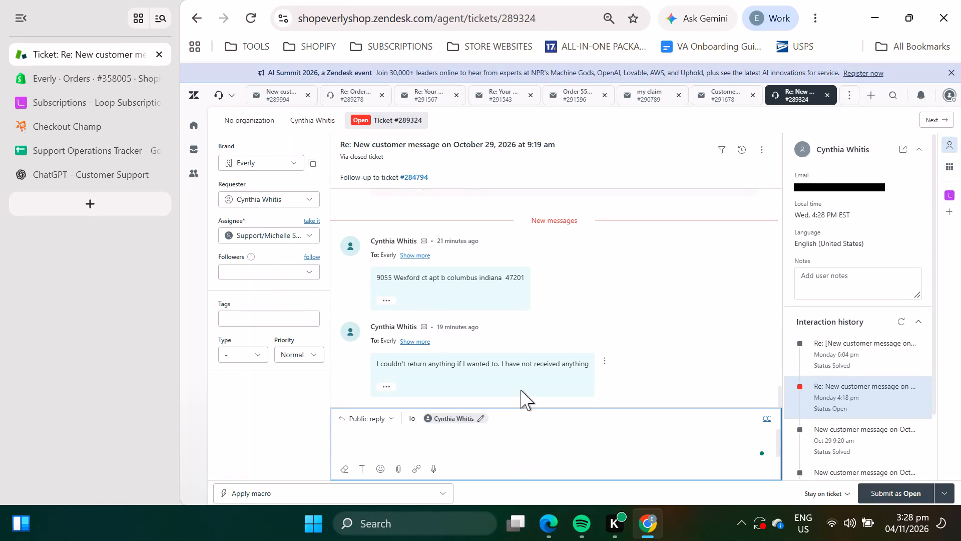
{"action": "scroll", "coordinate": [521, 390], "scroll_direction": "up", "scroll_amount": 2}
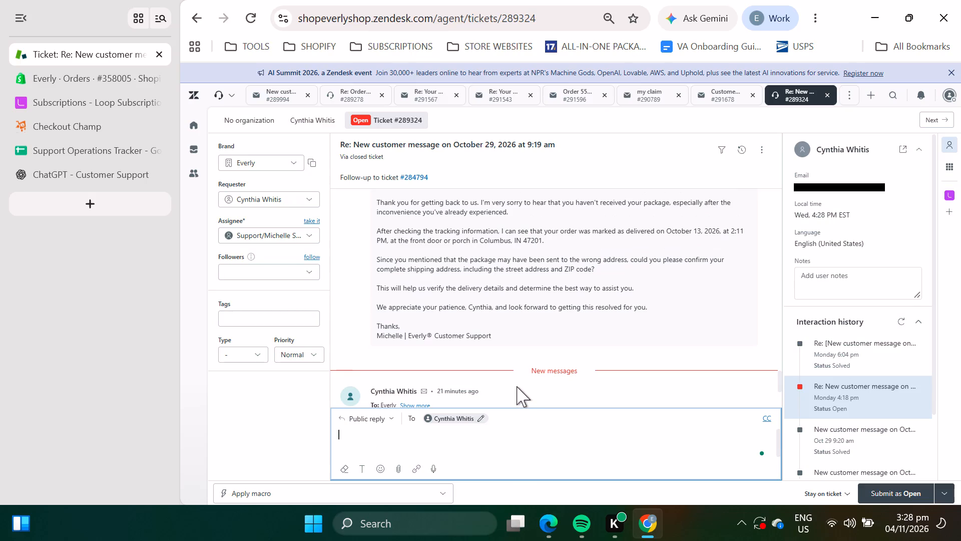
{"action": "scroll", "coordinate": [517, 386], "scroll_direction": "down", "scroll_amount": 2}
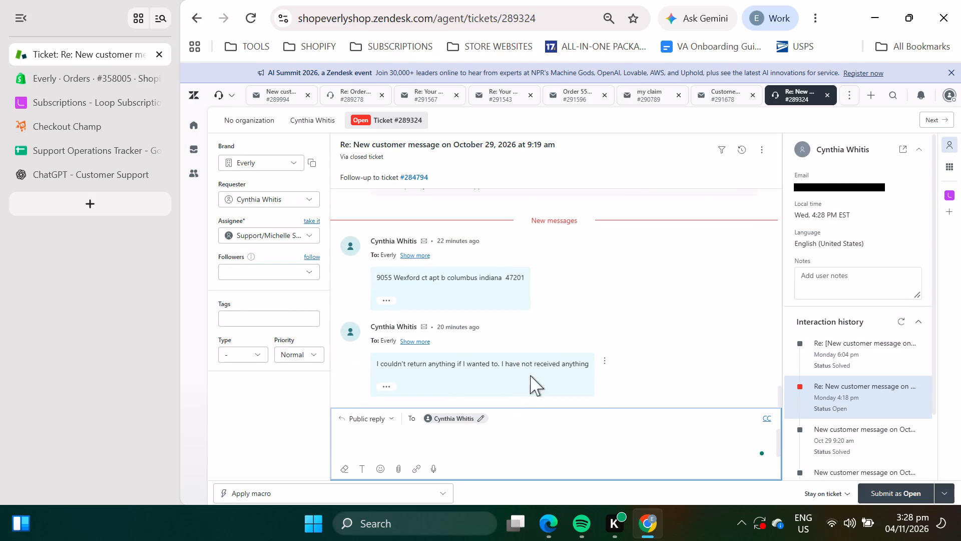
{"action": "left_click_drag", "start_coordinate": [588, 366], "coordinate": [359, 278]}
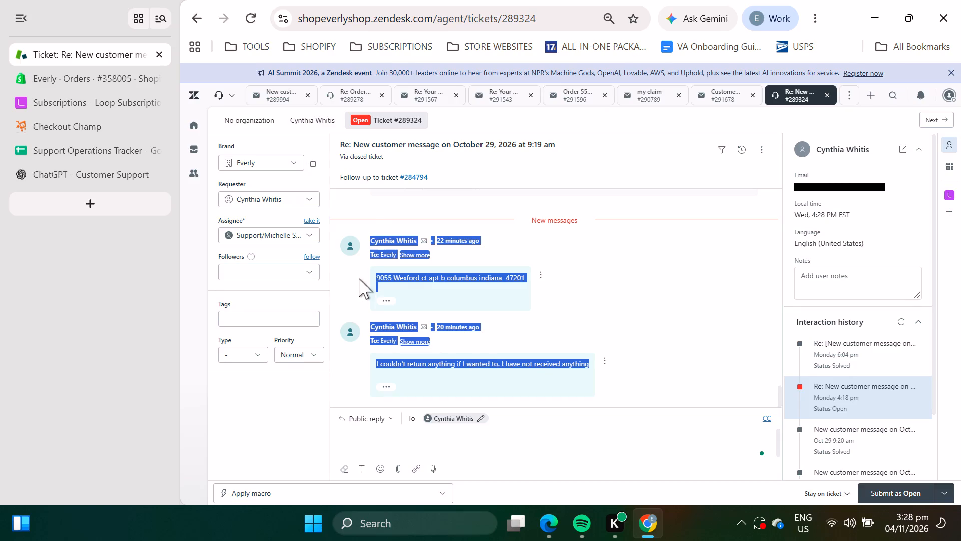
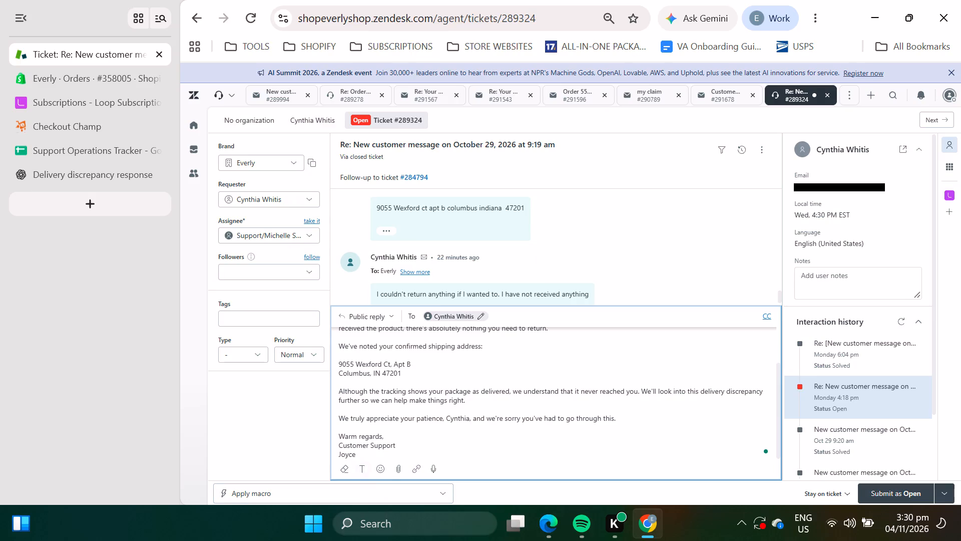
{"action": "left_click_drag", "start_coordinate": [362, 454], "coordinate": [338, 453]}
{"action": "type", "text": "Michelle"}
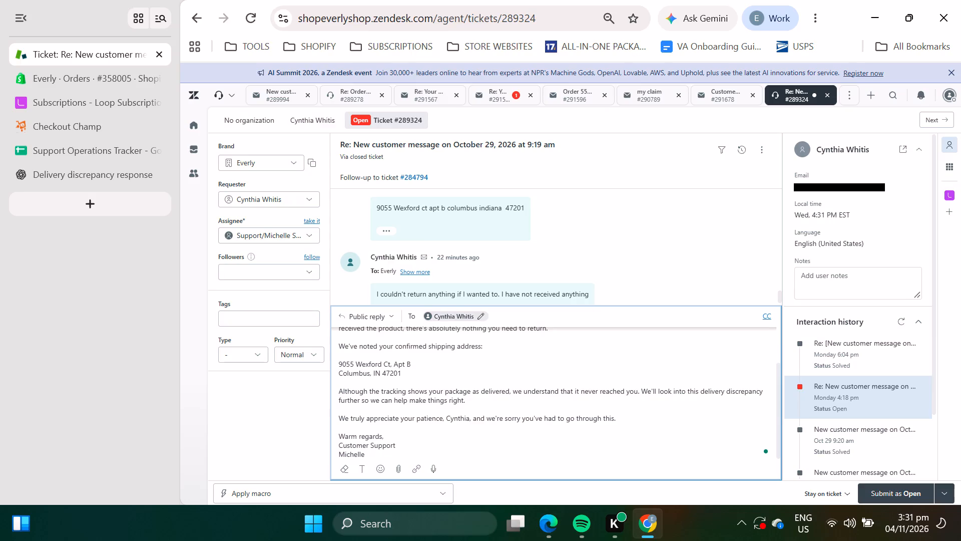
Proofread the reply on the delivery discrepancy and submit ticket #289324 as Solved.
{"action": "scroll", "coordinate": [422, 423], "scroll_direction": "up", "scroll_amount": 2}
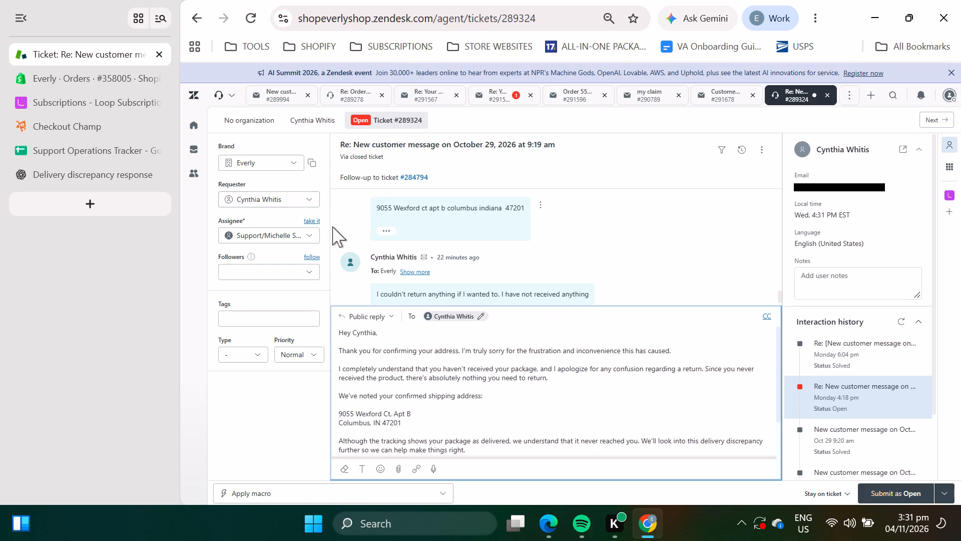
{"action": "triple_click", "coordinate": [308, 218]}
{"action": "left_click", "coordinate": [468, 375]}
{"action": "scroll", "coordinate": [486, 376], "scroll_direction": "down", "scroll_amount": 6}
{"action": "left_click", "coordinate": [944, 497]}
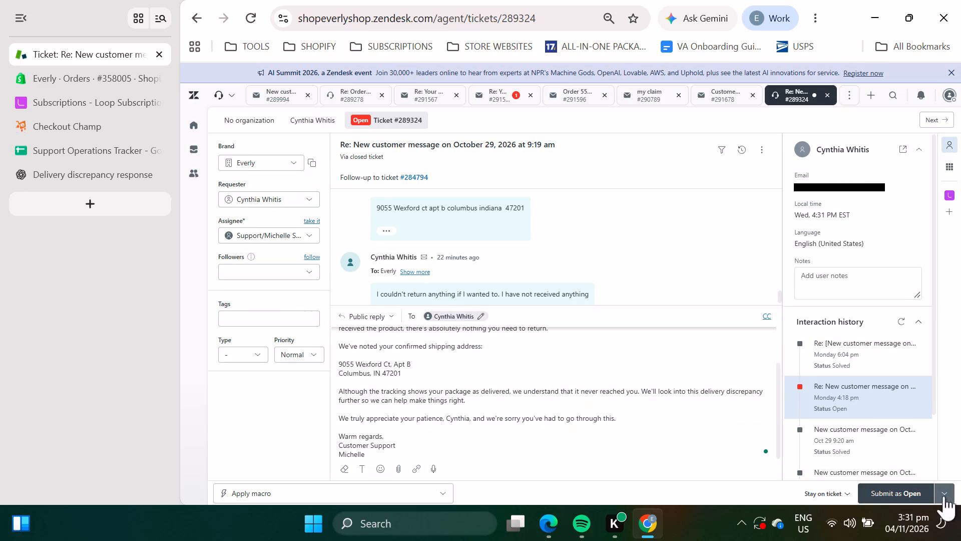
{"action": "left_click", "coordinate": [918, 470]}
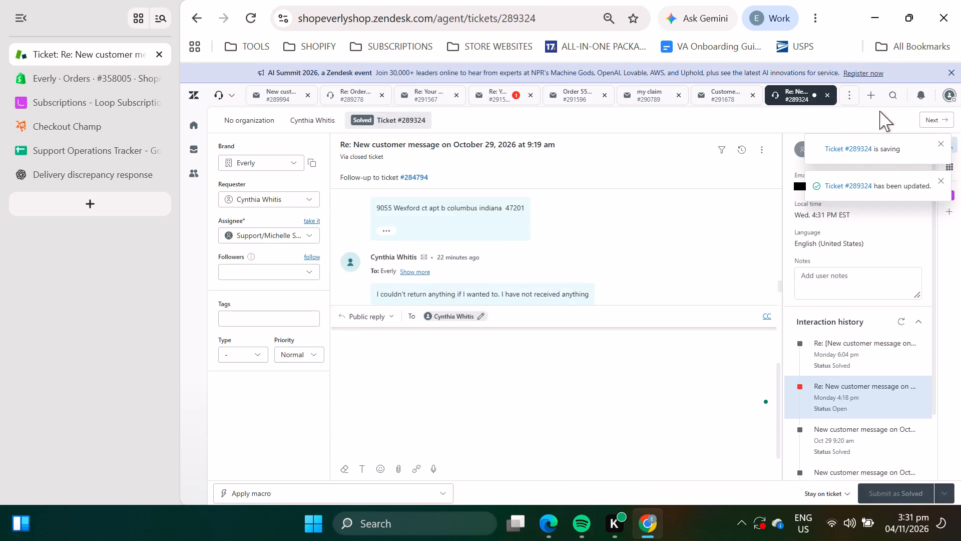
{"action": "scroll", "coordinate": [777, 222], "scroll_direction": "up", "scroll_amount": 2}
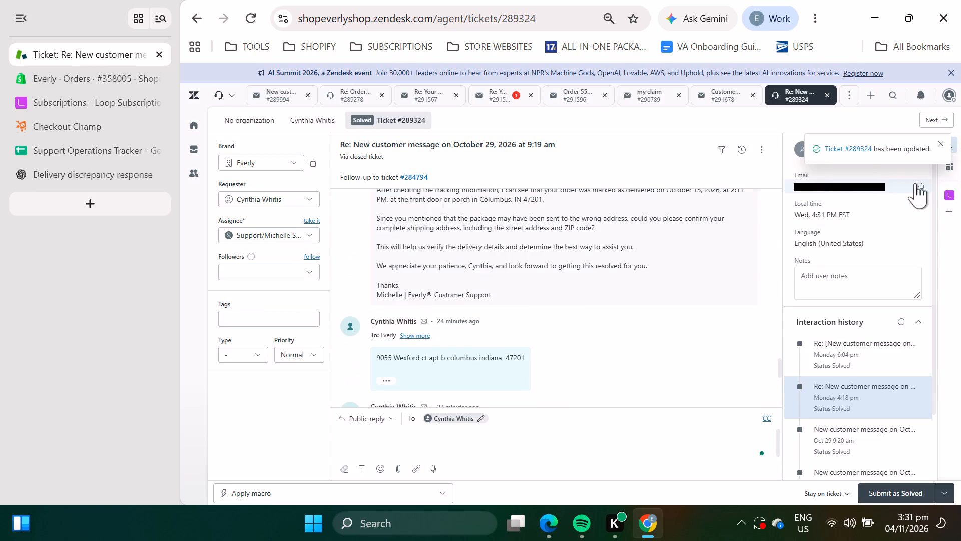
{"action": "left_click", "coordinate": [921, 186]}
{"action": "left_click", "coordinate": [83, 75]}
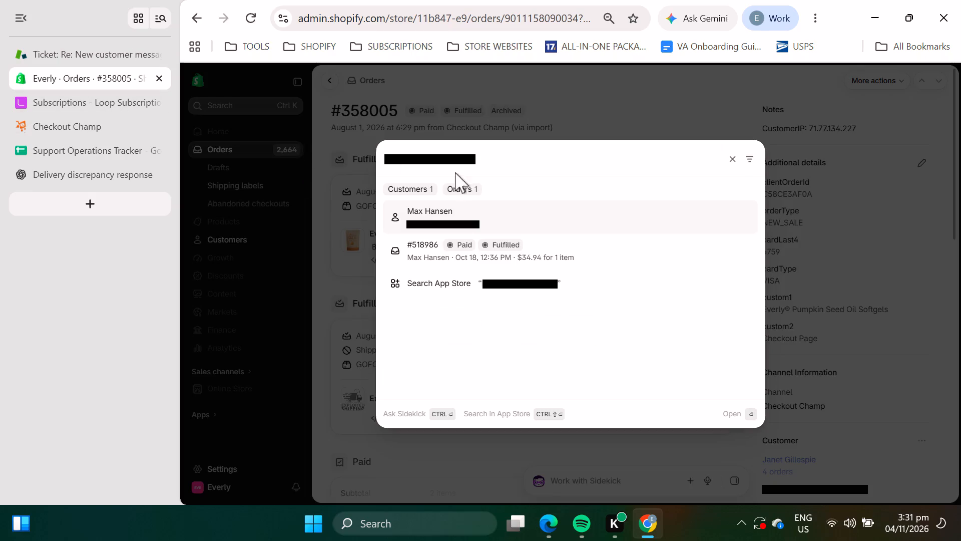
{"action": "left_click", "coordinate": [729, 156]}
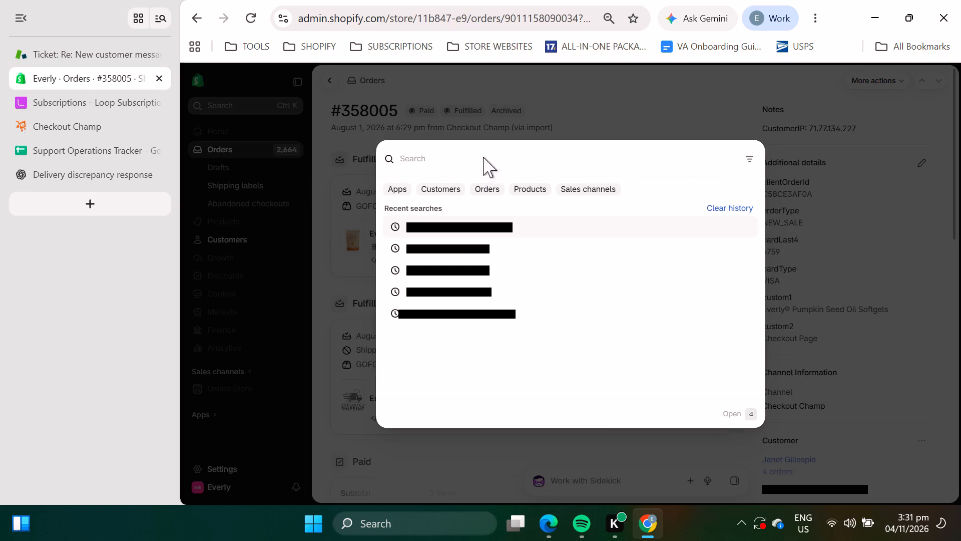
{"action": "right_click", "coordinate": [426, 157]}
{"action": "left_click", "coordinate": [456, 339]}
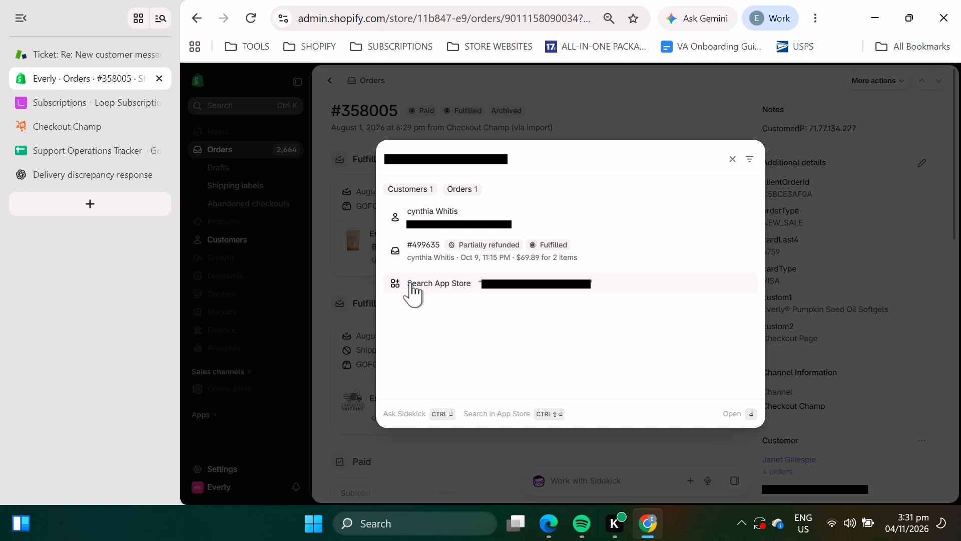
{"action": "left_click", "coordinate": [442, 257]}
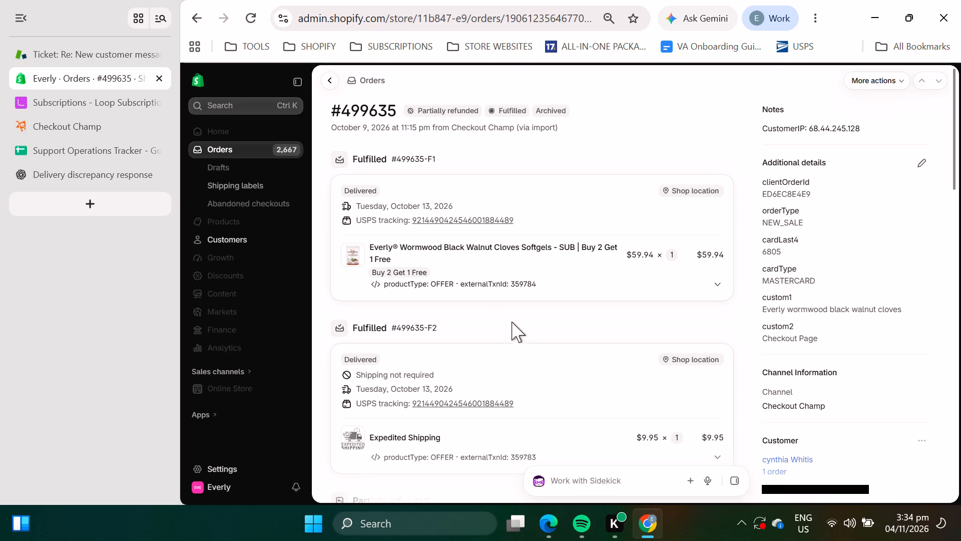
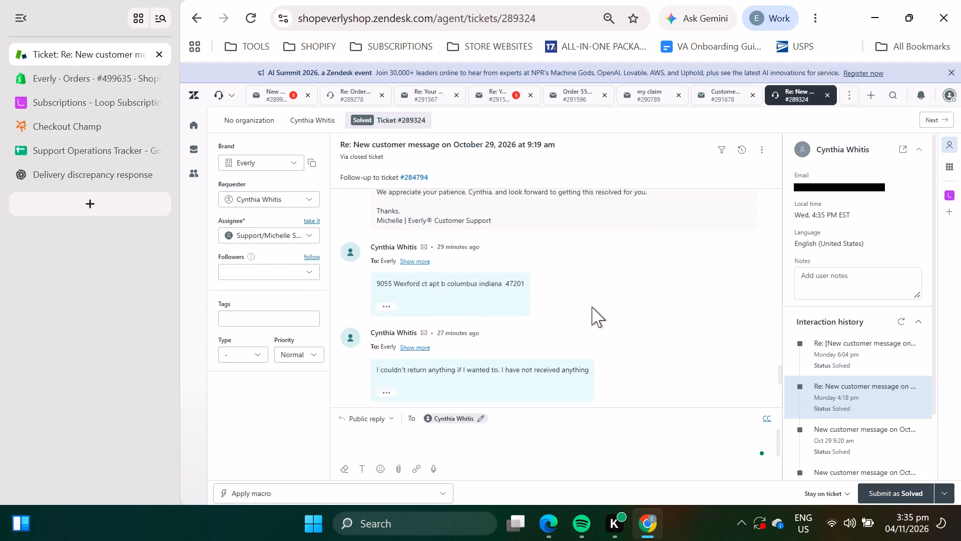
{"action": "scroll", "coordinate": [592, 307], "scroll_direction": "up", "scroll_amount": 1}
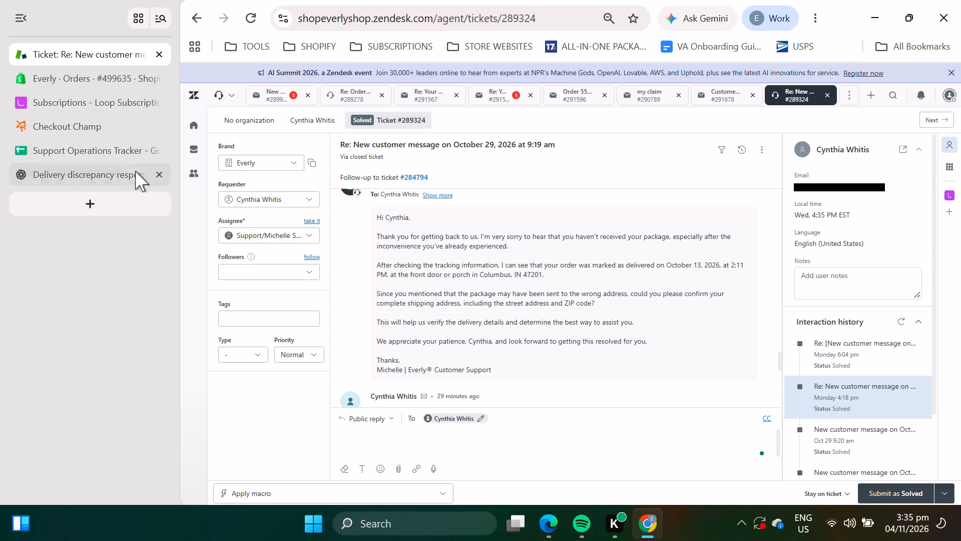
{"action": "left_click", "coordinate": [74, 84]}
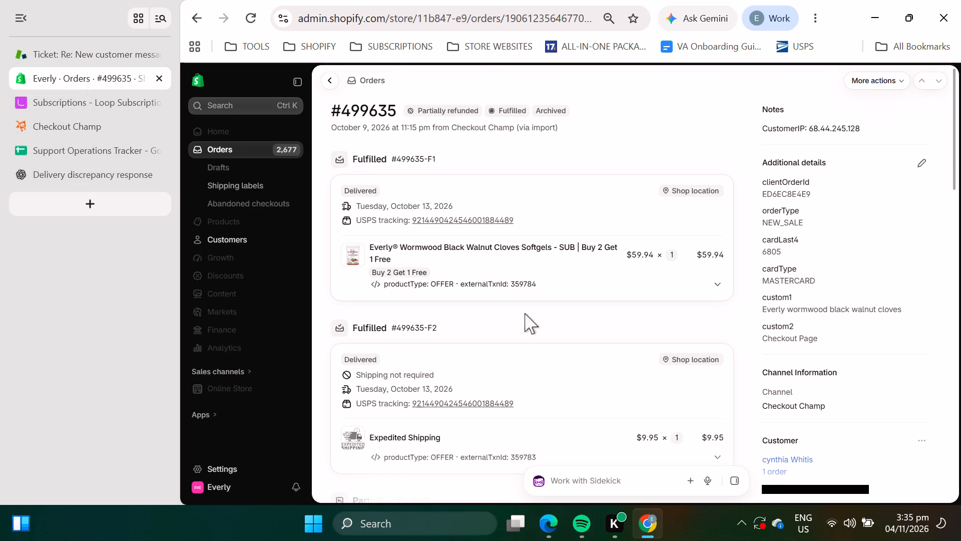
{"action": "scroll", "coordinate": [828, 418], "scroll_direction": "down", "scroll_amount": 2}
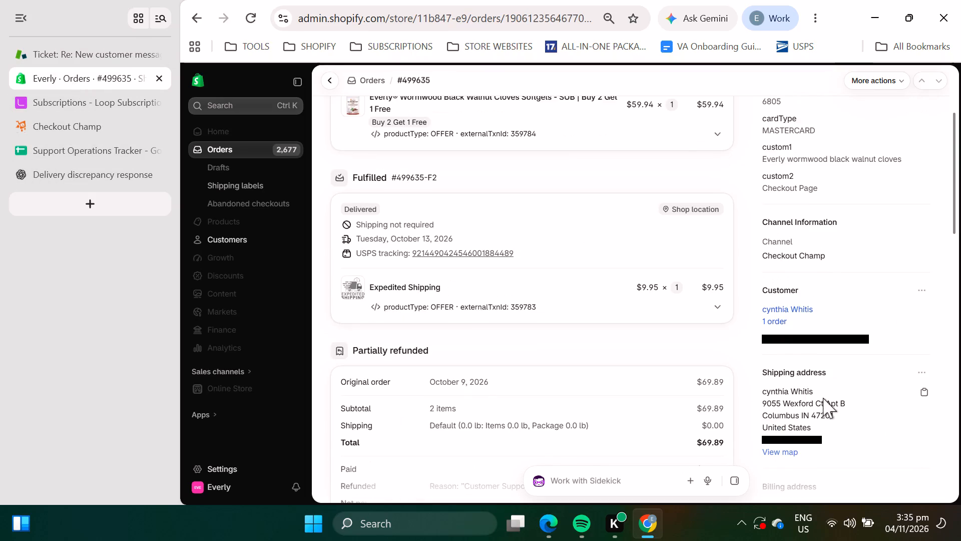
{"action": "left_click_drag", "start_coordinate": [822, 390], "coordinate": [759, 395]}
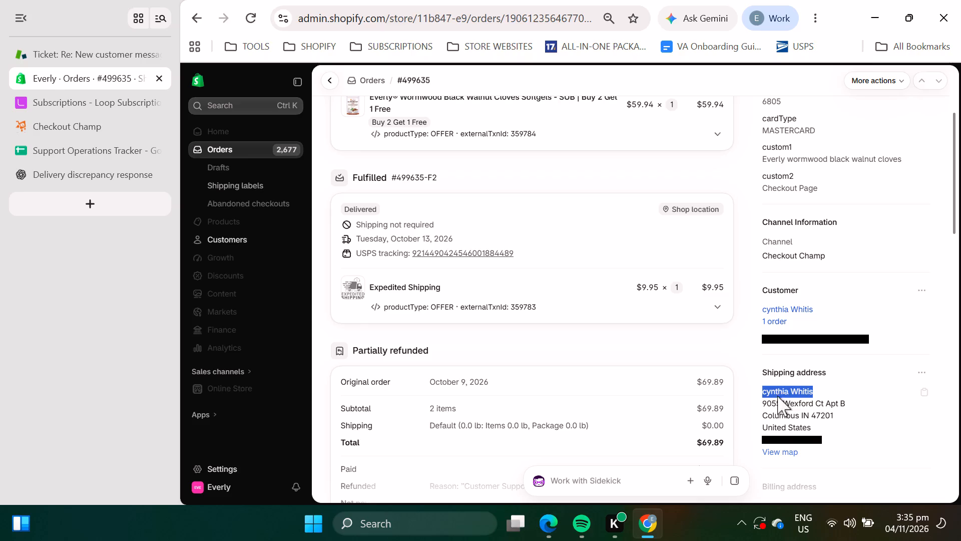
{"action": "right_click", "coordinate": [788, 387]}
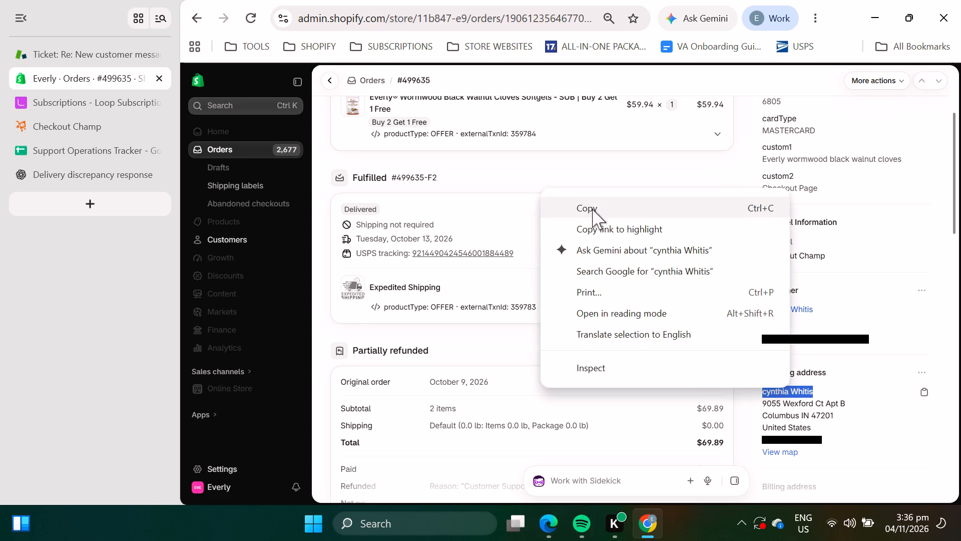
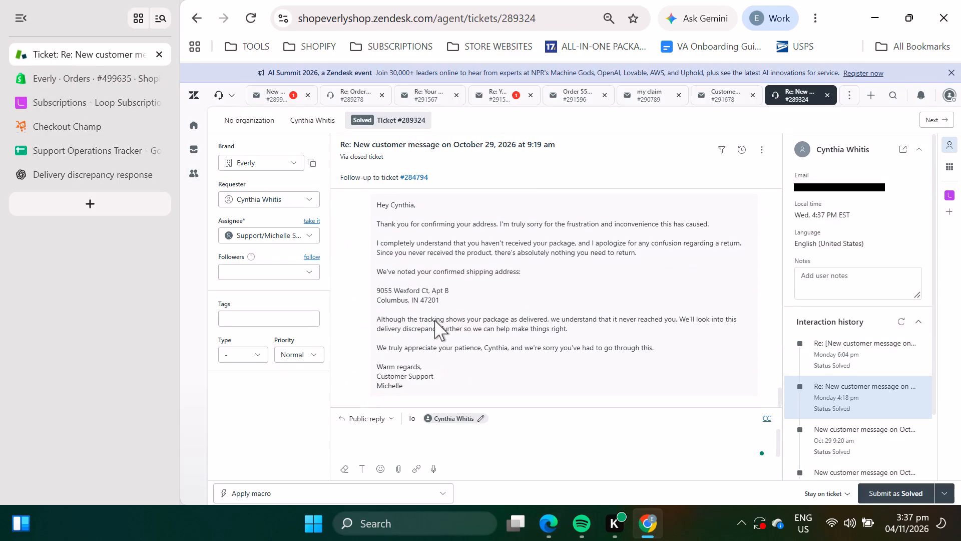
{"action": "scroll", "coordinate": [434, 320], "scroll_direction": "down", "scroll_amount": 2}
{"action": "left_click", "coordinate": [198, 151]}
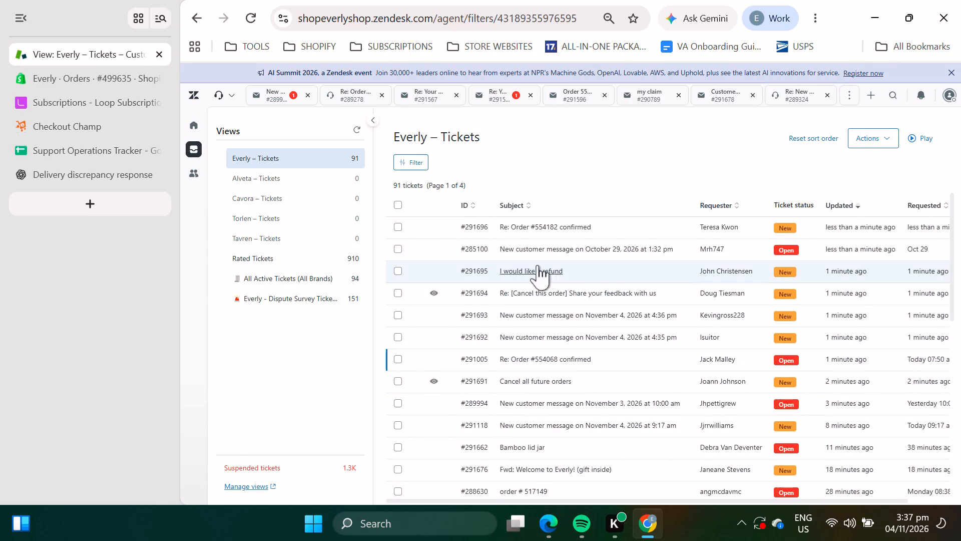
{"action": "left_click", "coordinate": [500, 273]}
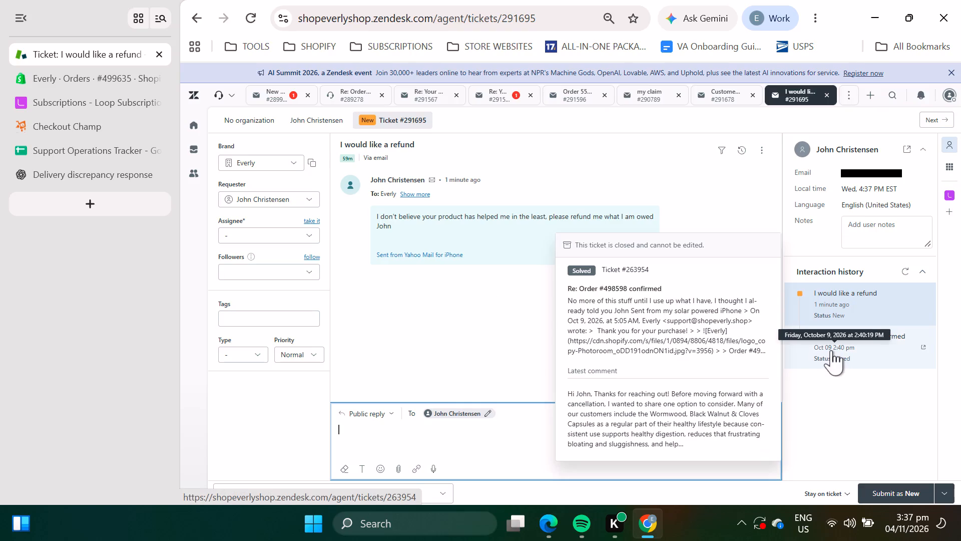
{"action": "left_click", "coordinate": [439, 493]}
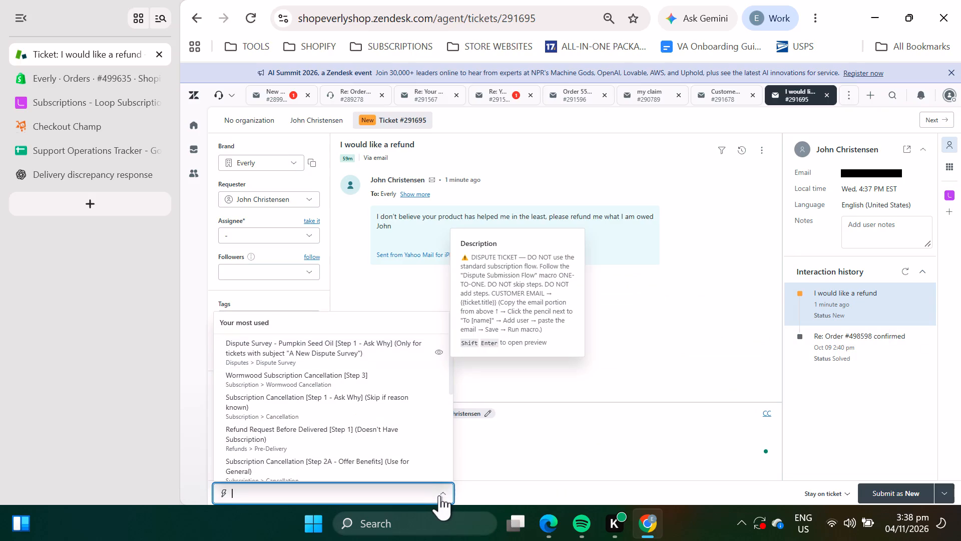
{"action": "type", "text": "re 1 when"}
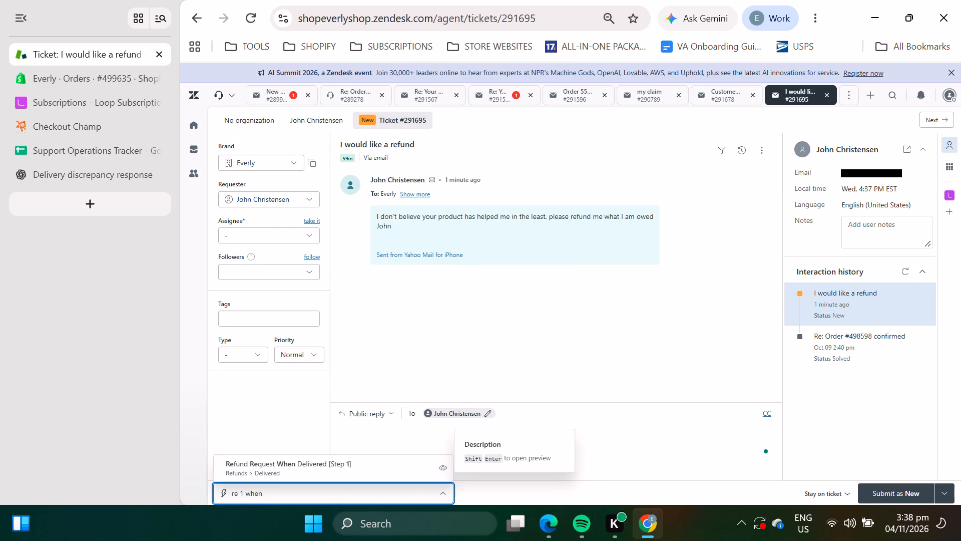
{"action": "left_click", "coordinate": [336, 466]}
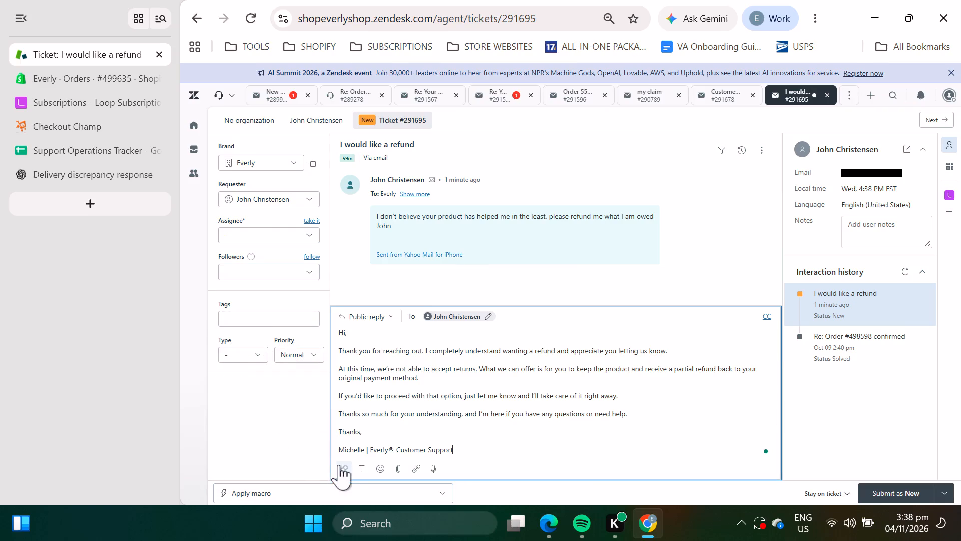
Personalise the refund reply's greeting to read "Hi John,".
{"action": "left_click", "coordinate": [376, 338]}
{"action": "left_click", "coordinate": [378, 338]}
{"action": "left_click", "coordinate": [396, 332]}
{"action": "key", "text": "Left"}
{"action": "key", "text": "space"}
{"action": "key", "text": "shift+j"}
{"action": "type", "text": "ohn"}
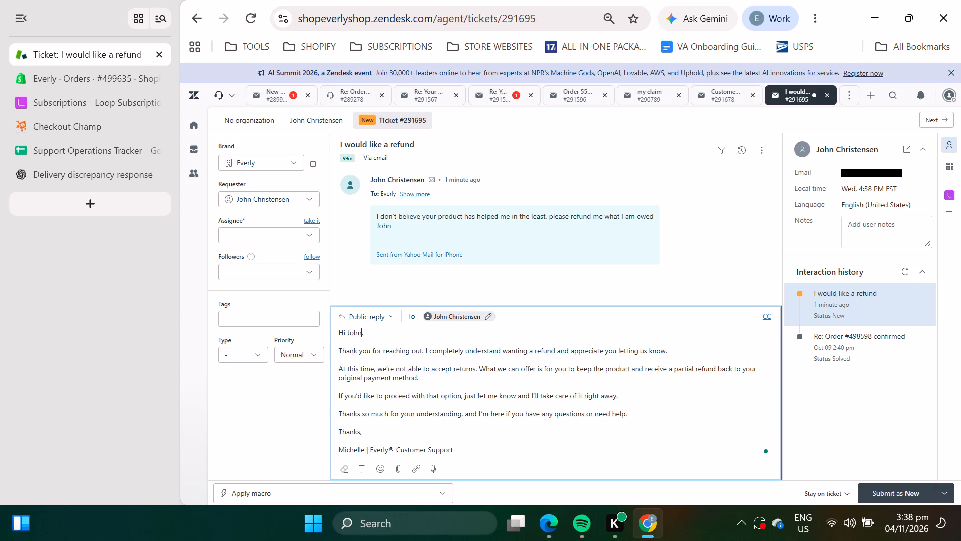
Take over ticket #291695 as assignee and submit the reply as Solved.
{"action": "double_click", "coordinate": [310, 220]}
{"action": "left_click", "coordinate": [564, 370]}
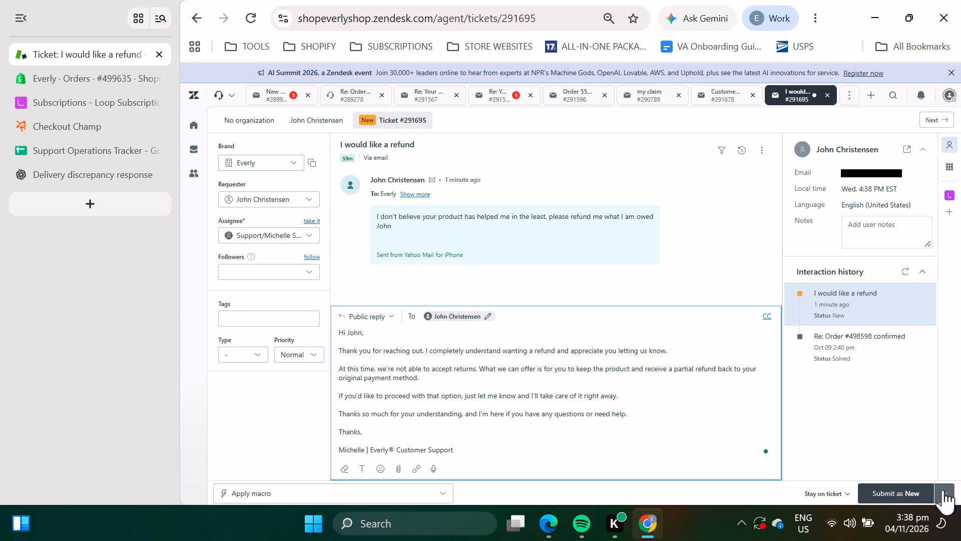
{"action": "left_click", "coordinate": [943, 491]}
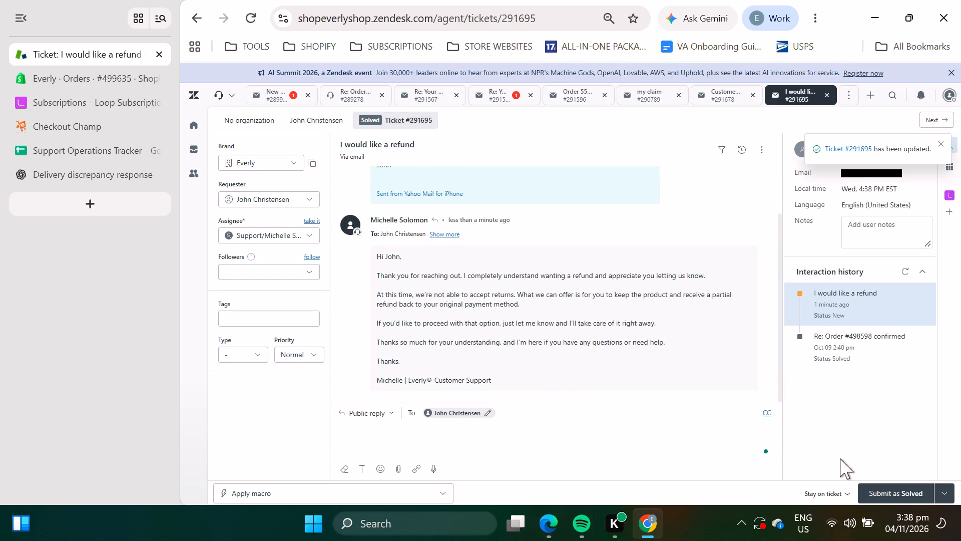
{"action": "left_click", "coordinate": [196, 148]}
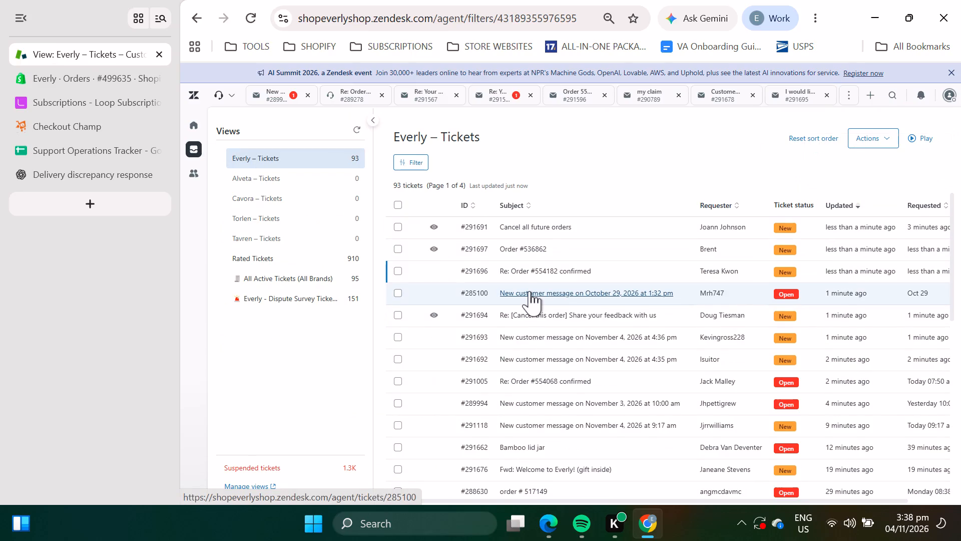
{"action": "left_click", "coordinate": [524, 275]}
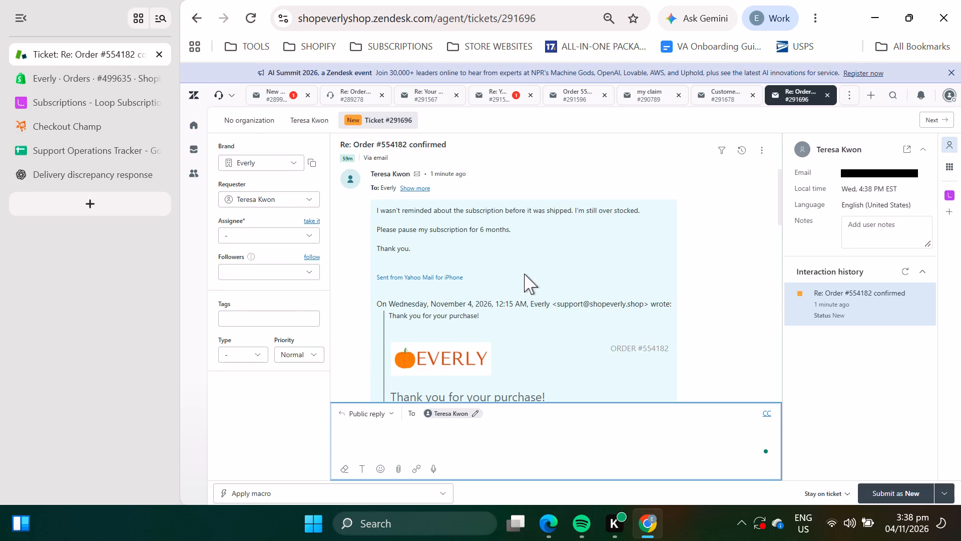
{"action": "scroll", "coordinate": [535, 265], "scroll_direction": "down", "scroll_amount": 2}
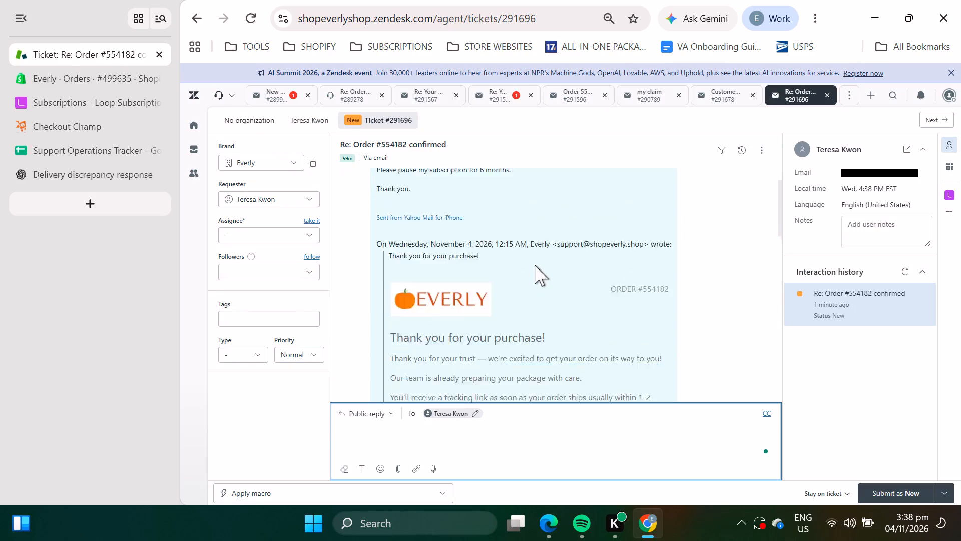
{"action": "scroll", "coordinate": [535, 265], "scroll_direction": "down", "scroll_amount": 1}
{"action": "scroll", "coordinate": [535, 265], "scroll_direction": "up", "scroll_amount": 4}
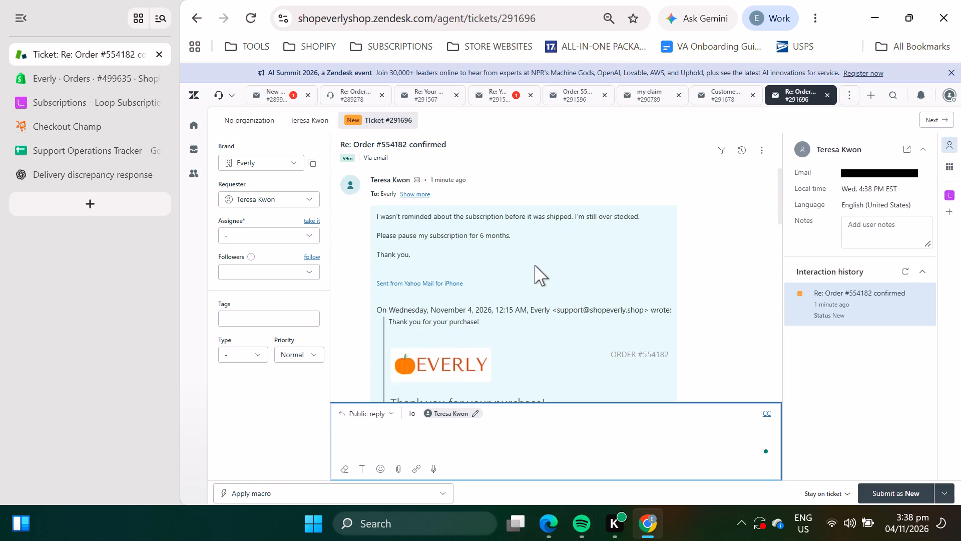
{"action": "scroll", "coordinate": [528, 265], "scroll_direction": "down", "scroll_amount": 1}
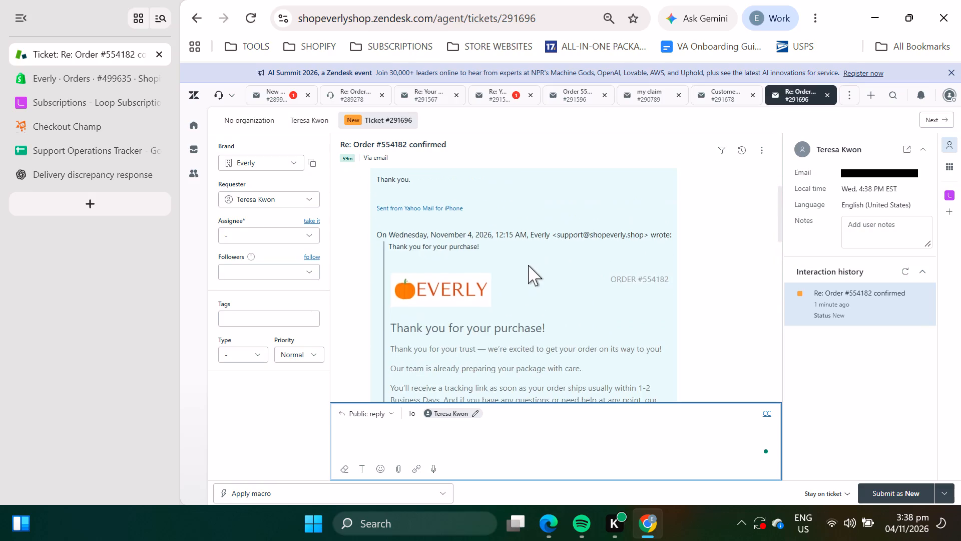
{"action": "scroll", "coordinate": [528, 265], "scroll_direction": "up", "scroll_amount": 2}
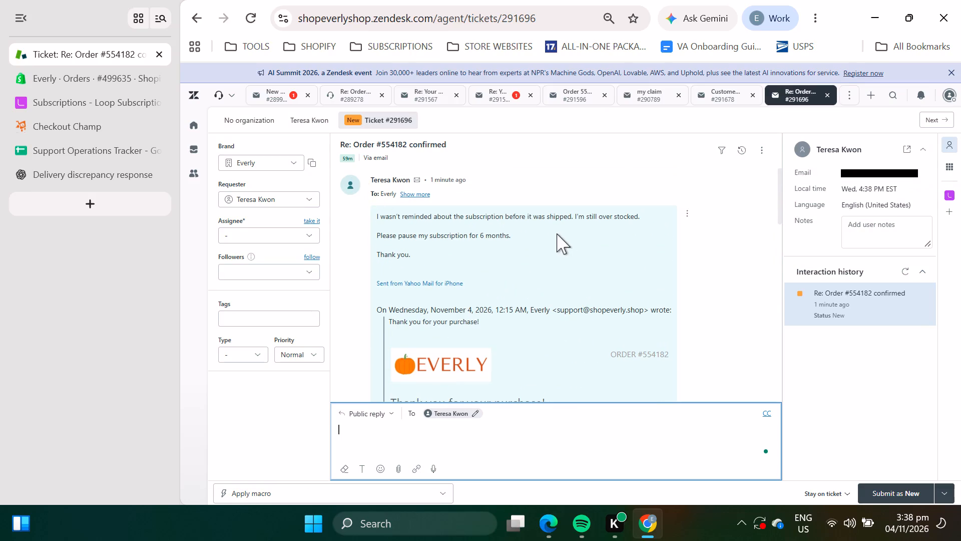
{"action": "scroll", "coordinate": [557, 233], "scroll_direction": "down", "scroll_amount": 7}
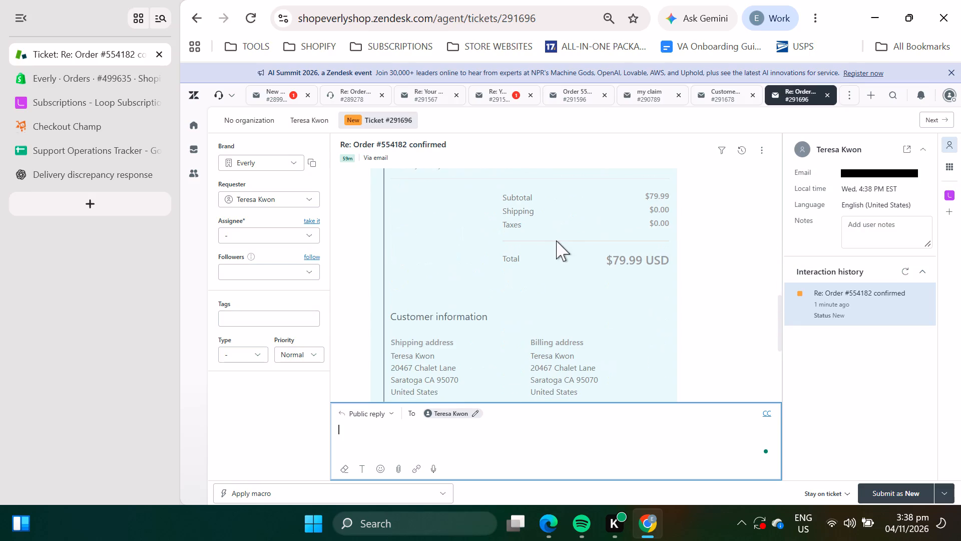
{"action": "scroll", "coordinate": [557, 244], "scroll_direction": "up", "scroll_amount": 6}
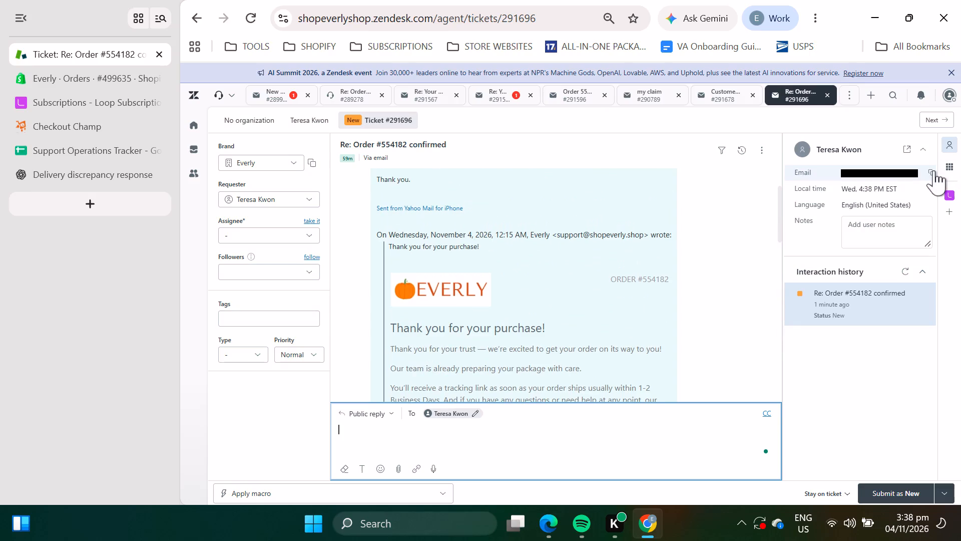
{"action": "scroll", "coordinate": [478, 229], "scroll_direction": "up", "scroll_amount": 2}
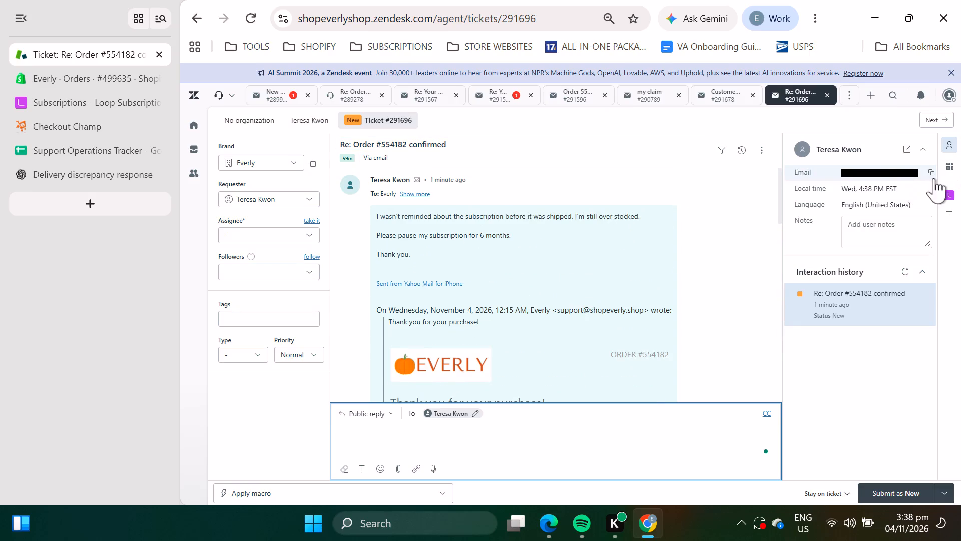
{"action": "left_click", "coordinate": [934, 171]}
{"action": "left_click", "coordinate": [61, 79]}
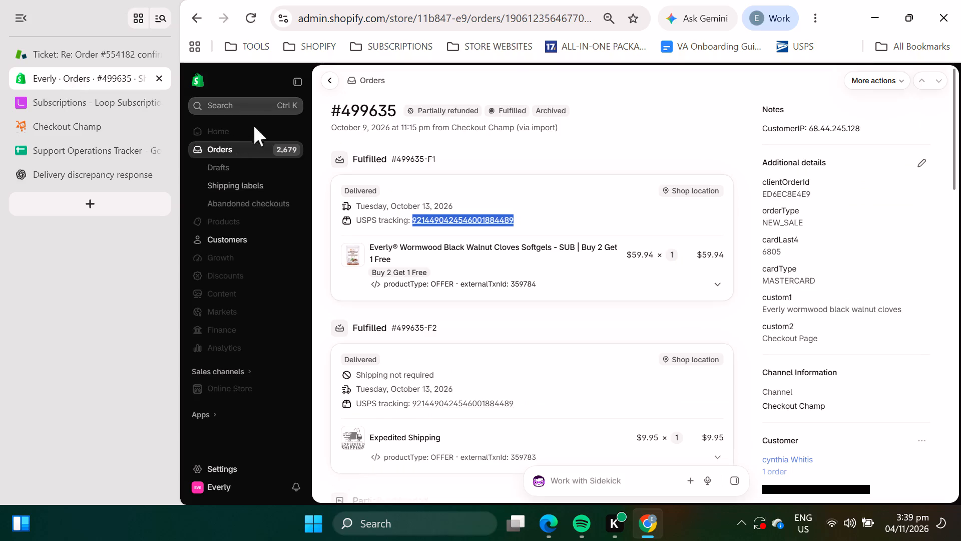
{"action": "left_click", "coordinate": [246, 113]}
{"action": "left_click", "coordinate": [436, 156]}
{"action": "right_click", "coordinate": [434, 156]}
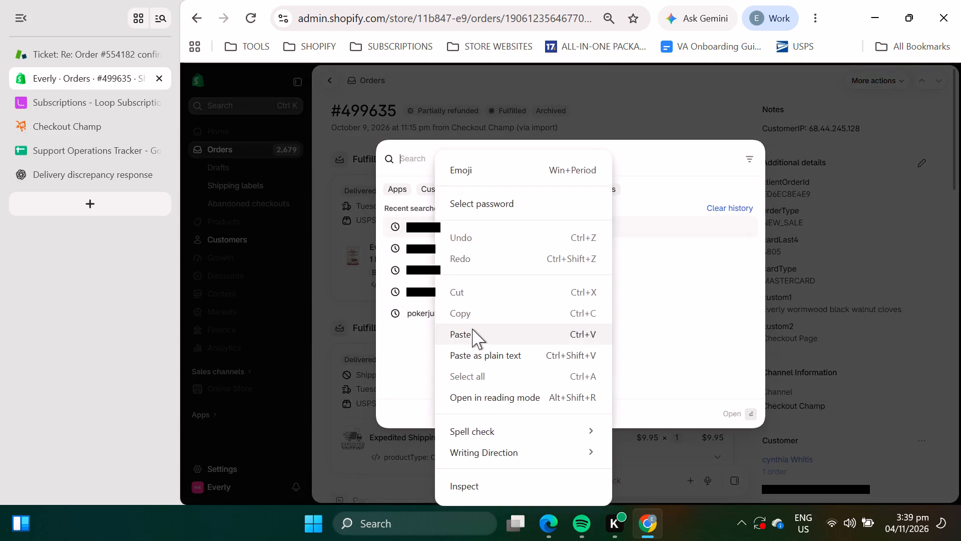
{"action": "left_click", "coordinate": [472, 329]}
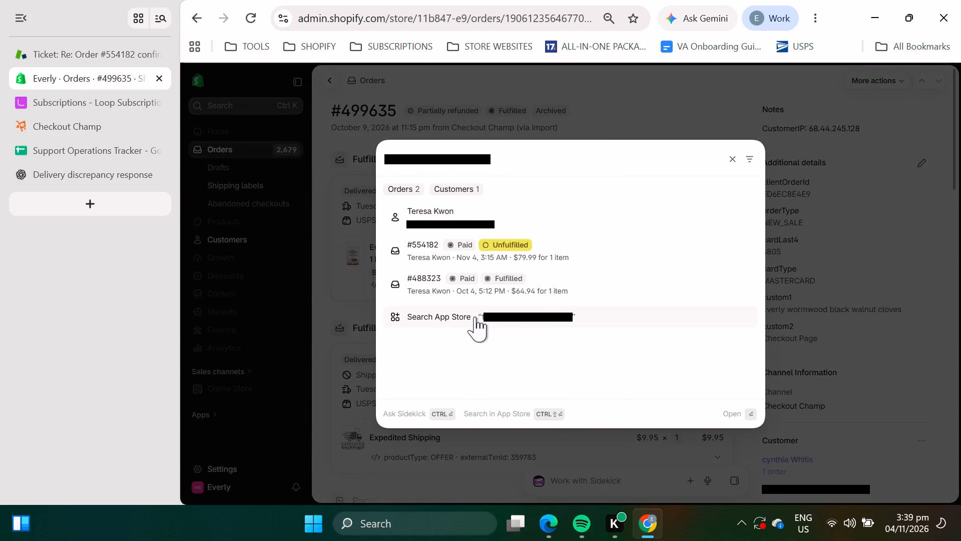
{"action": "left_click", "coordinate": [452, 259]}
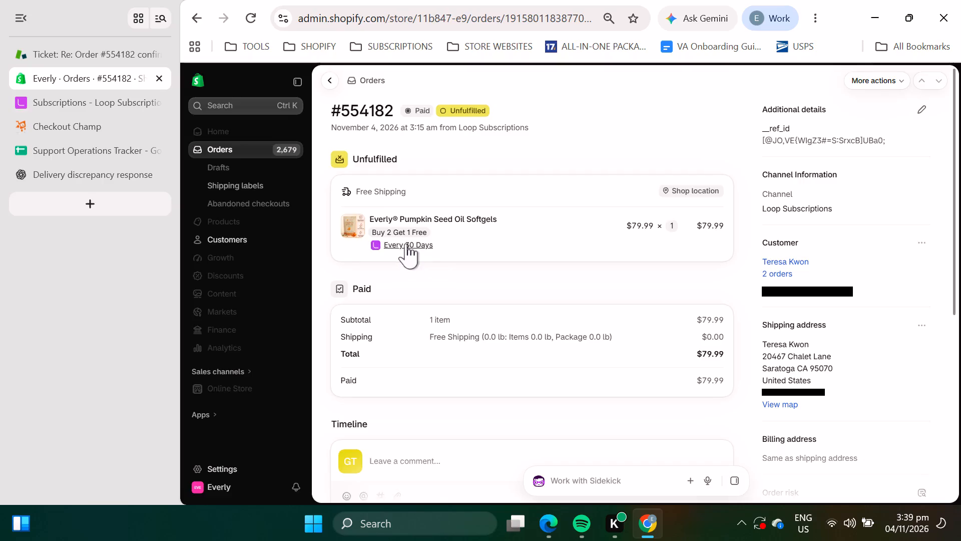
Open the order's subscription in Loop and reschedule its December 4 order to May 4, 2027, with customer notification enabled.
{"action": "left_click", "coordinate": [406, 243]}
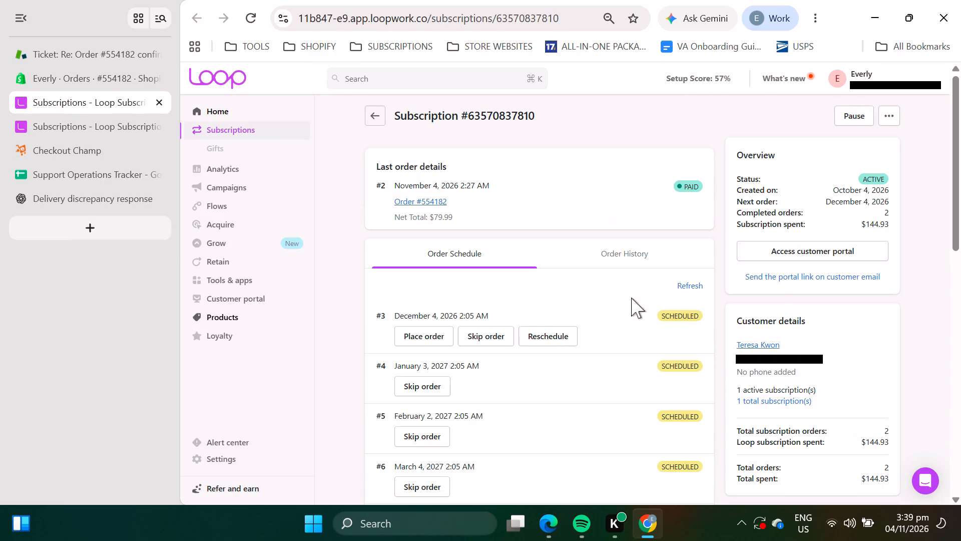
{"action": "left_click", "coordinate": [550, 339]}
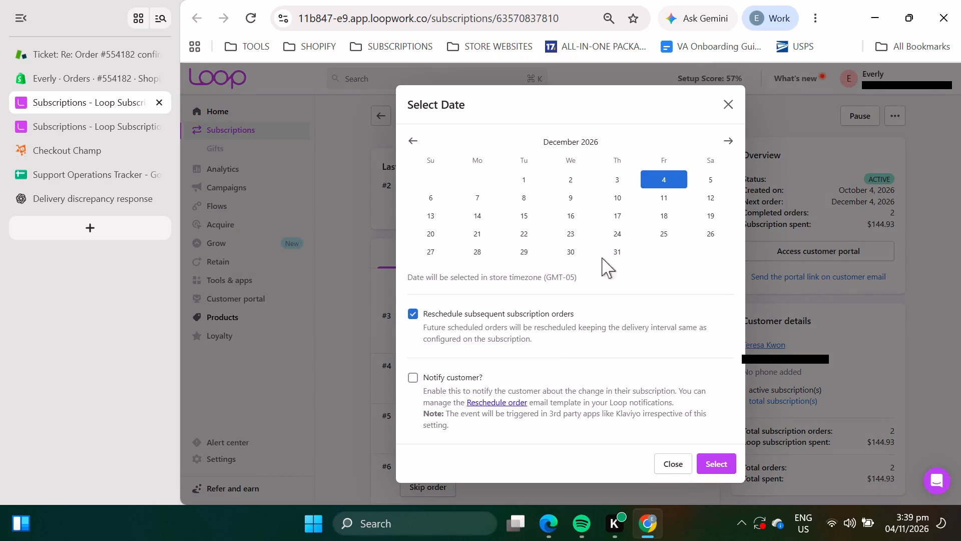
{"action": "double_click", "coordinate": [732, 138]}
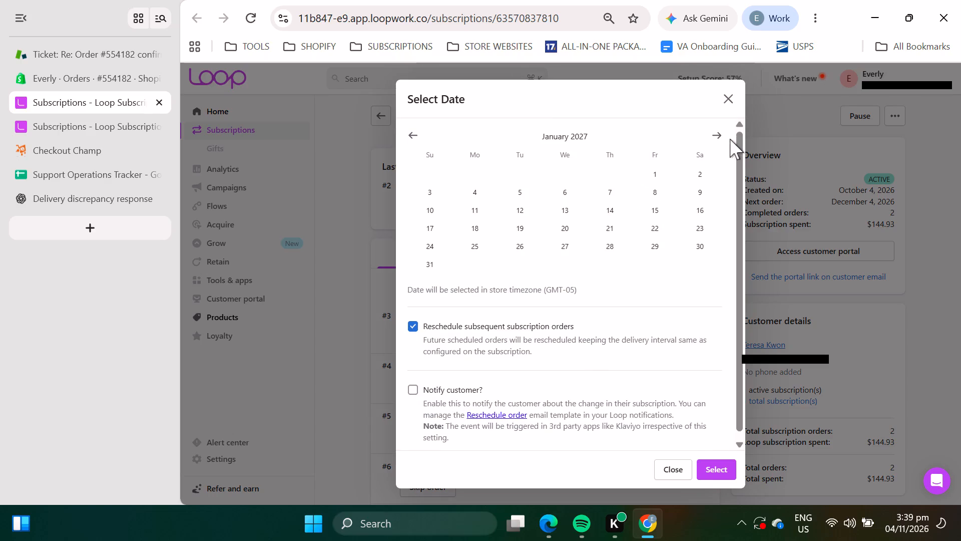
{"action": "left_click", "coordinate": [719, 134]}
{"action": "left_click", "coordinate": [719, 134]}
{"action": "left_click", "coordinate": [718, 134]}
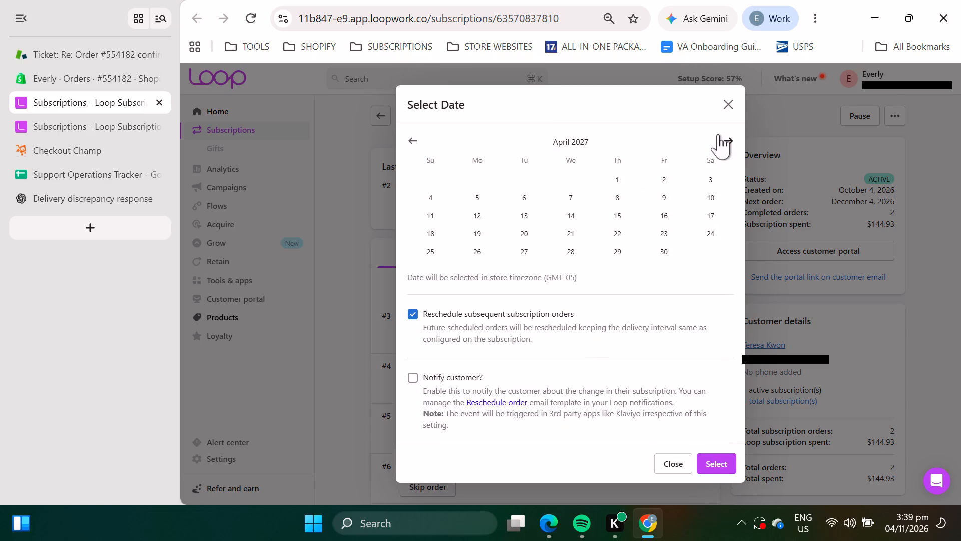
{"action": "left_click", "coordinate": [718, 134]}
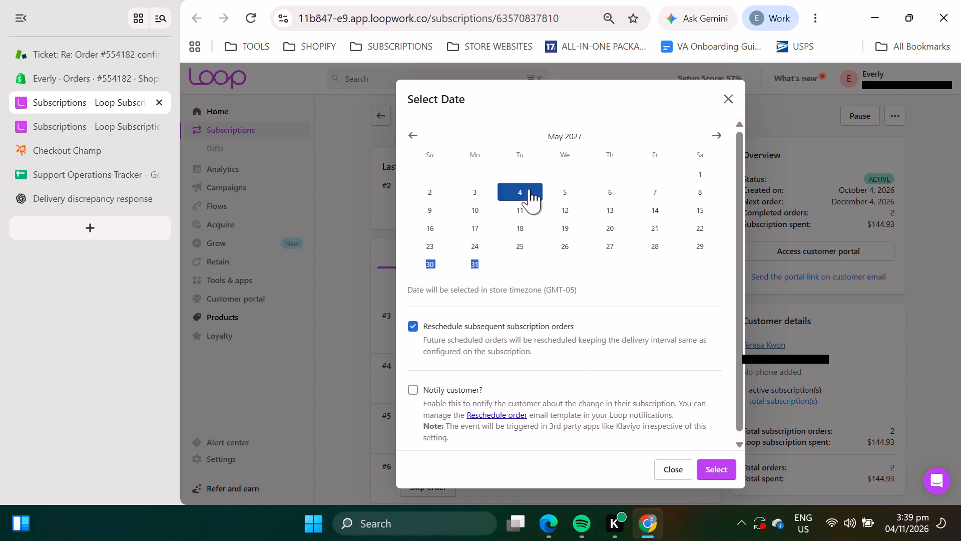
{"action": "left_click", "coordinate": [525, 190]}
{"action": "left_click", "coordinate": [416, 385]}
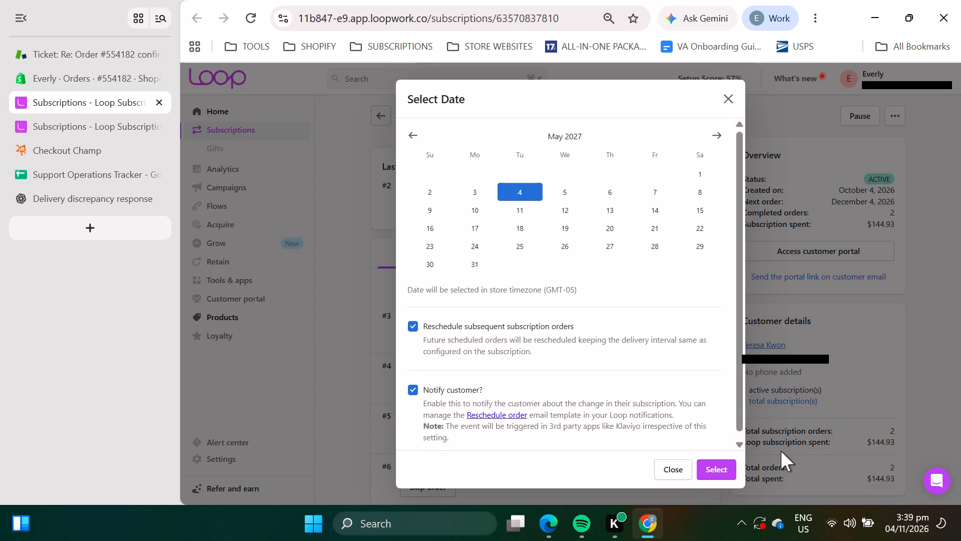
{"action": "left_click", "coordinate": [720, 470]}
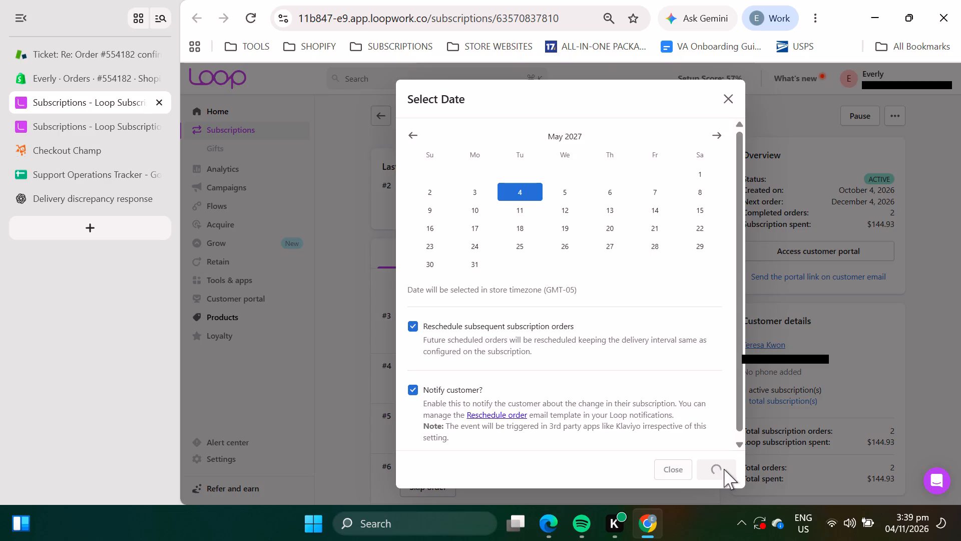
{"action": "left_click", "coordinate": [97, 51]}
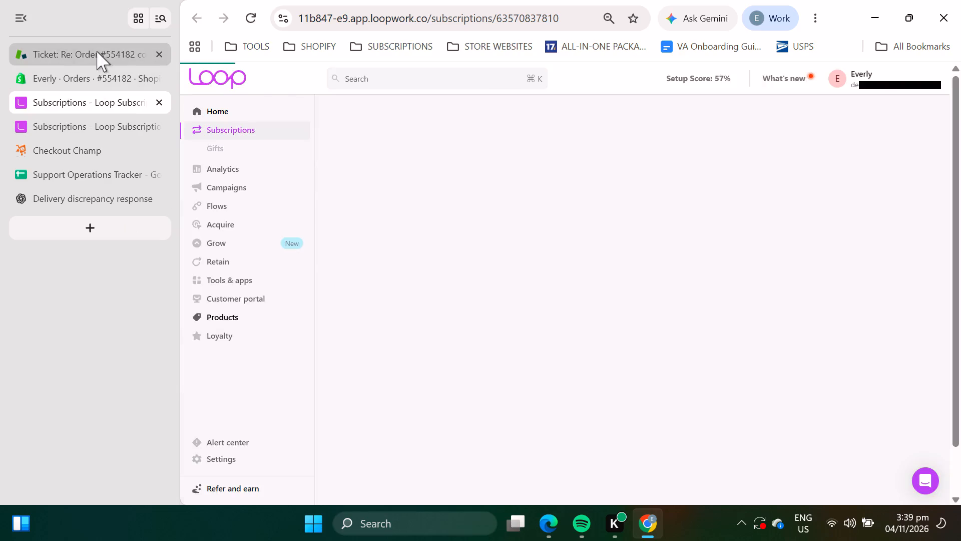
{"action": "scroll", "coordinate": [570, 236], "scroll_direction": "down", "scroll_amount": 3}
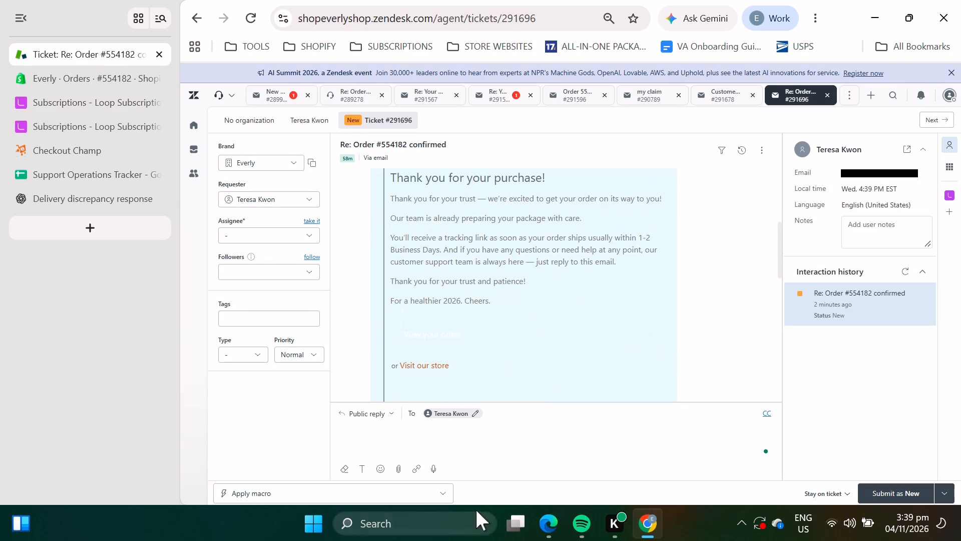
{"action": "left_click", "coordinate": [439, 492]}
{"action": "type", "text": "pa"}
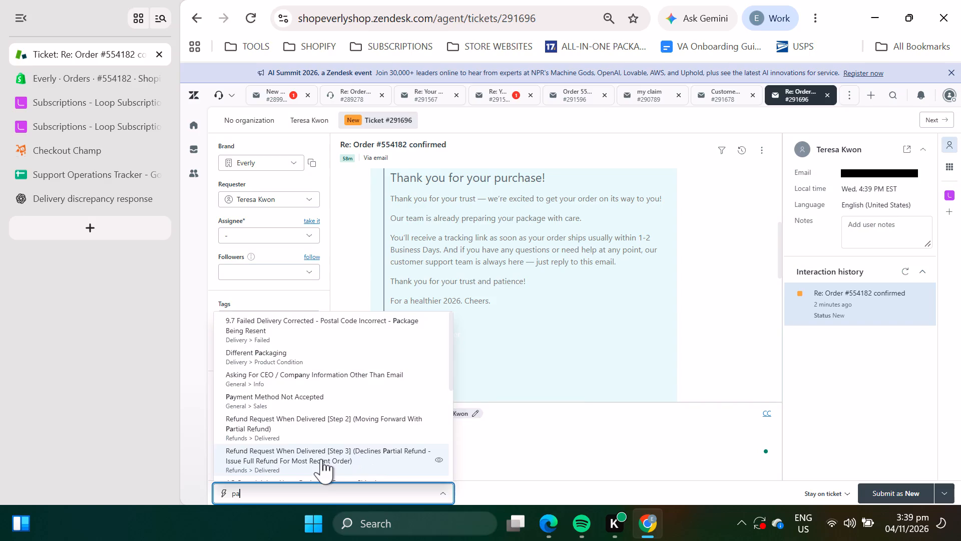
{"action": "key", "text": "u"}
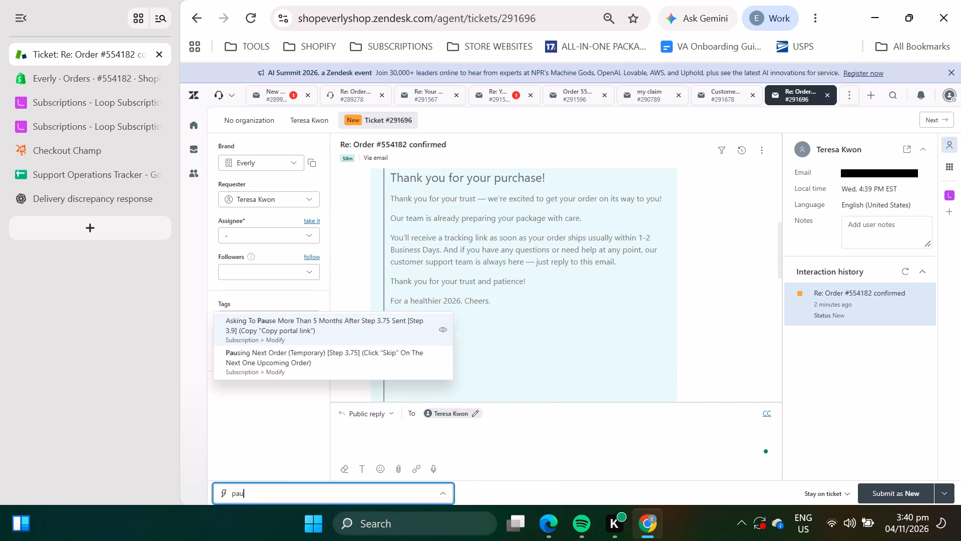
{"action": "left_click", "coordinate": [290, 456]}
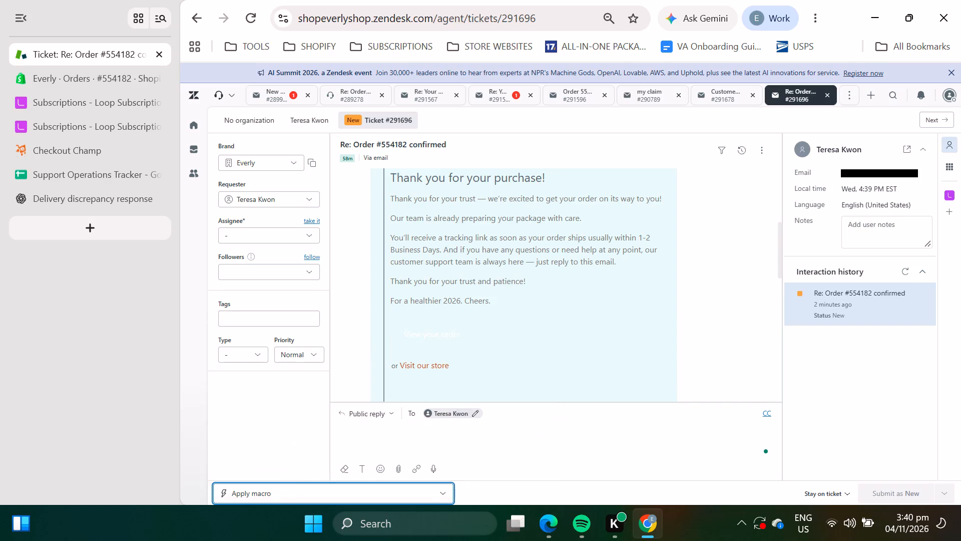
{"action": "scroll", "coordinate": [420, 437], "scroll_direction": "up", "scroll_amount": 2}
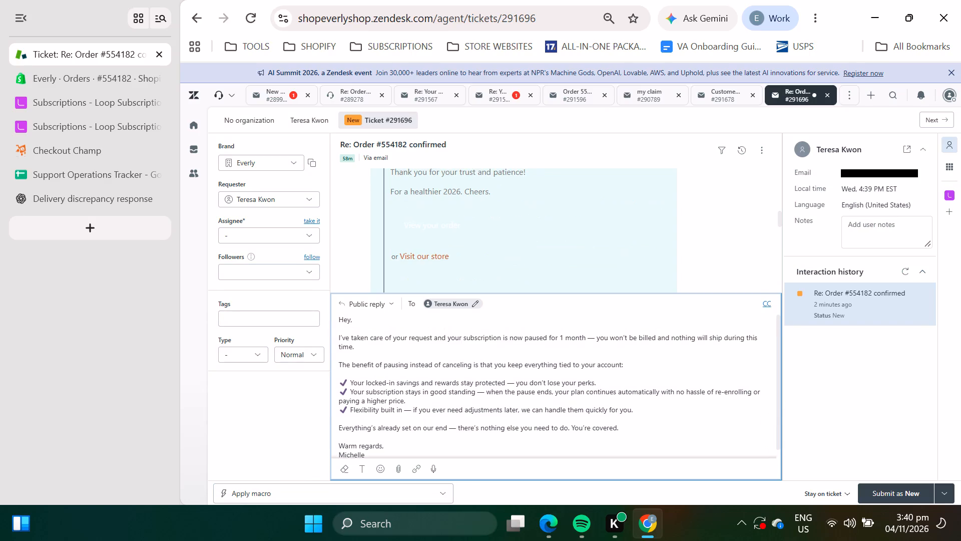
Change the pause duration in the reply to 6 months and add the customer's first name to the greeting.
{"action": "left_click", "coordinate": [562, 334]}
{"action": "key", "text": "BackSpace"}
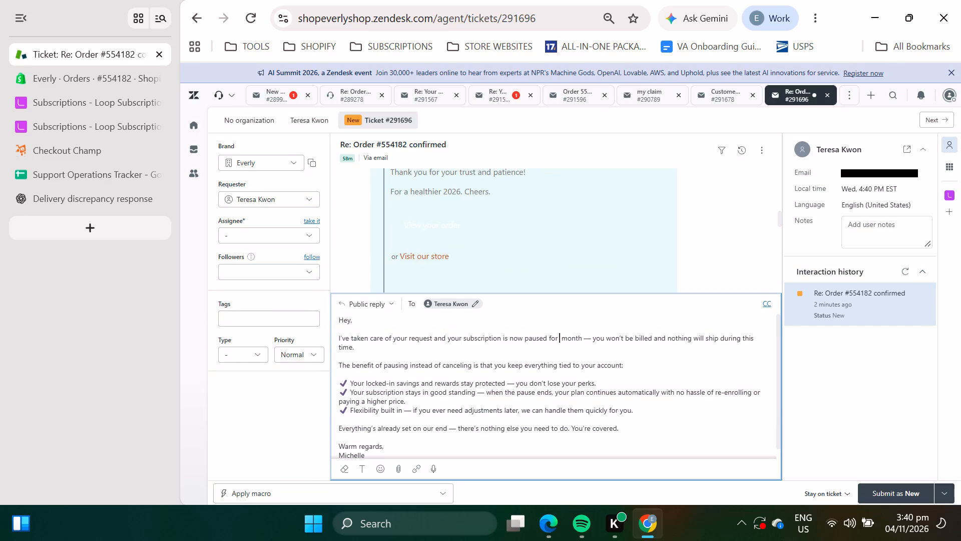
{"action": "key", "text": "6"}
{"action": "key", "text": "Right"}
{"action": "key", "text": "Right"}
{"action": "key", "text": "Right"}
{"action": "key", "text": "Right"}
{"action": "key", "text": "Right"}
{"action": "key", "text": "Right"}
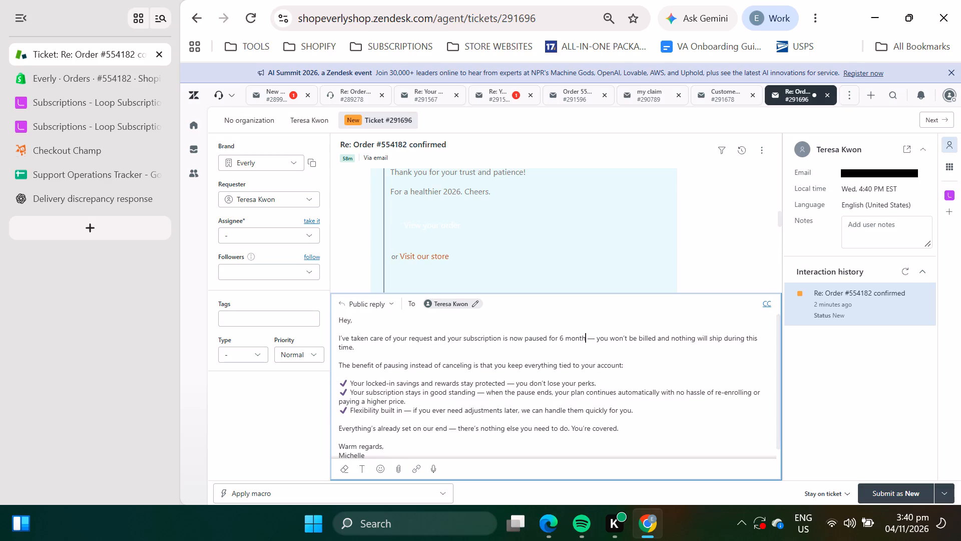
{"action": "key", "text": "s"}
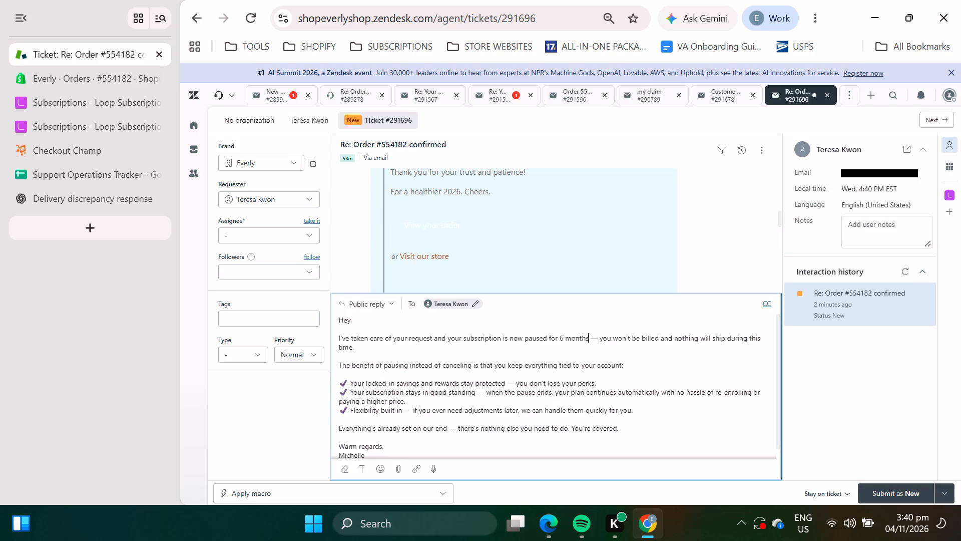
{"action": "left_click", "coordinate": [385, 323]}
{"action": "key", "text": "Left"}
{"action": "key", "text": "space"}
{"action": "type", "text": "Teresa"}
Take over ticket #291696 as assignee and submit the reply as Solved.
{"action": "triple_click", "coordinate": [314, 219]}
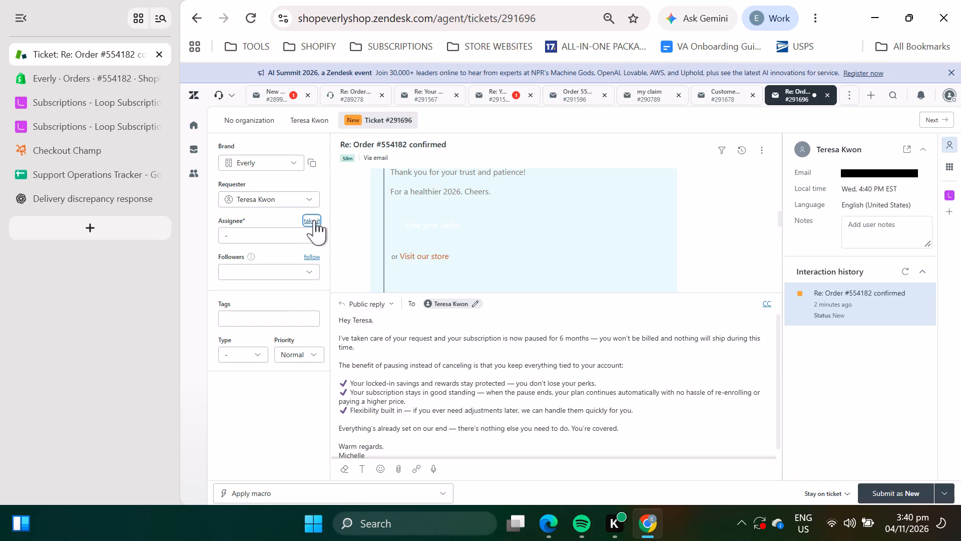
{"action": "left_click", "coordinate": [495, 359]}
{"action": "scroll", "coordinate": [509, 363], "scroll_direction": "up", "scroll_amount": 3}
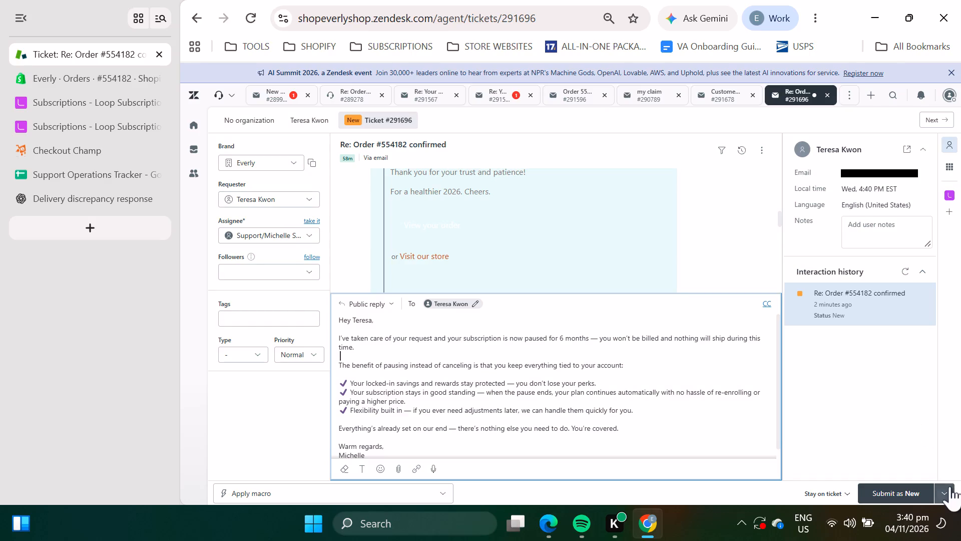
{"action": "left_click", "coordinate": [950, 487]}
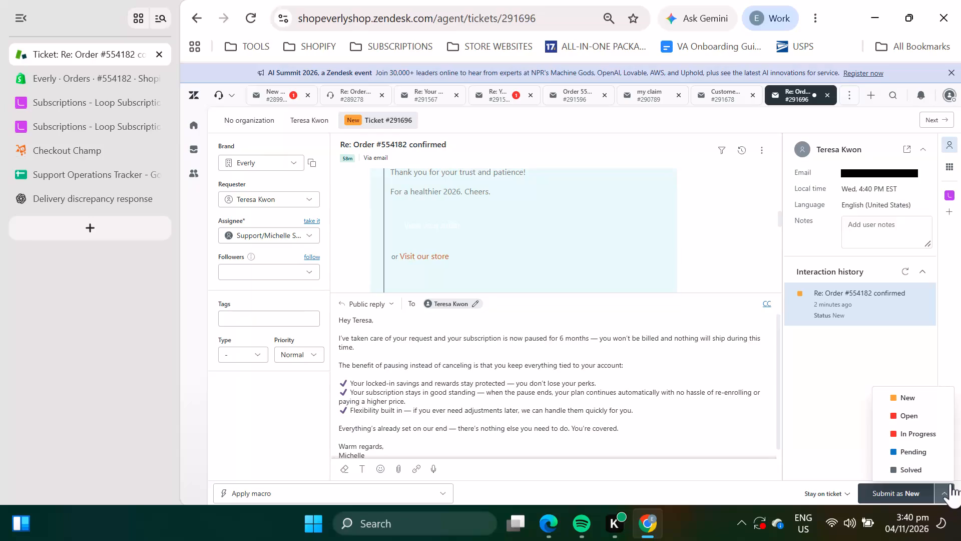
{"action": "left_click", "coordinate": [914, 467]}
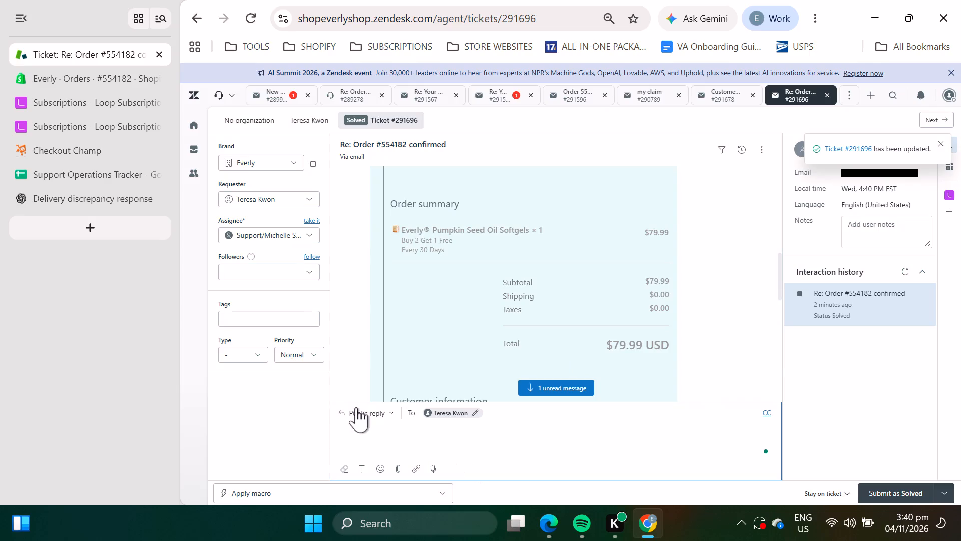
Start an internal note on the ticket and paste in a screenshot of the Loop subscription's last order details and May 4, 2027 scheduled order.
{"action": "left_click", "coordinate": [356, 407]}
{"action": "left_click", "coordinate": [389, 394]}
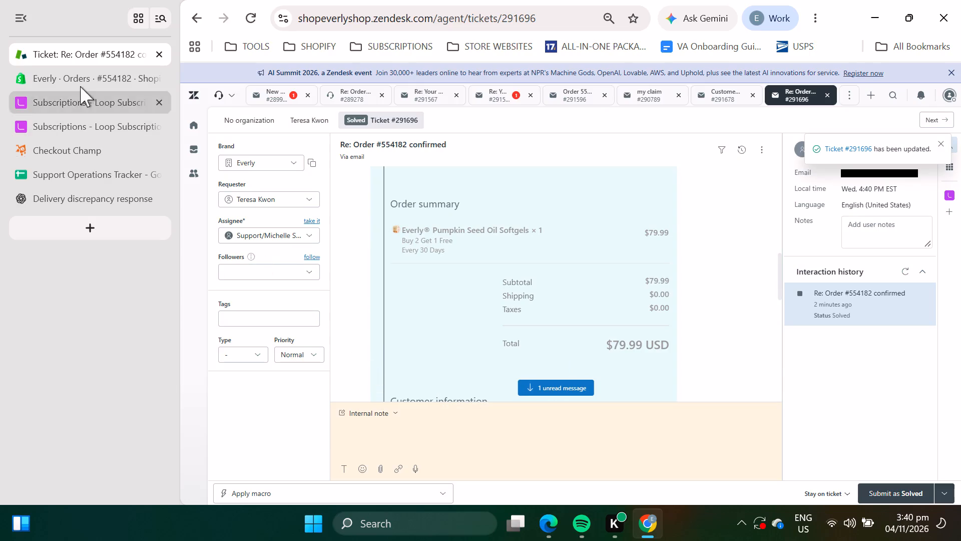
{"action": "left_click", "coordinate": [65, 83]}
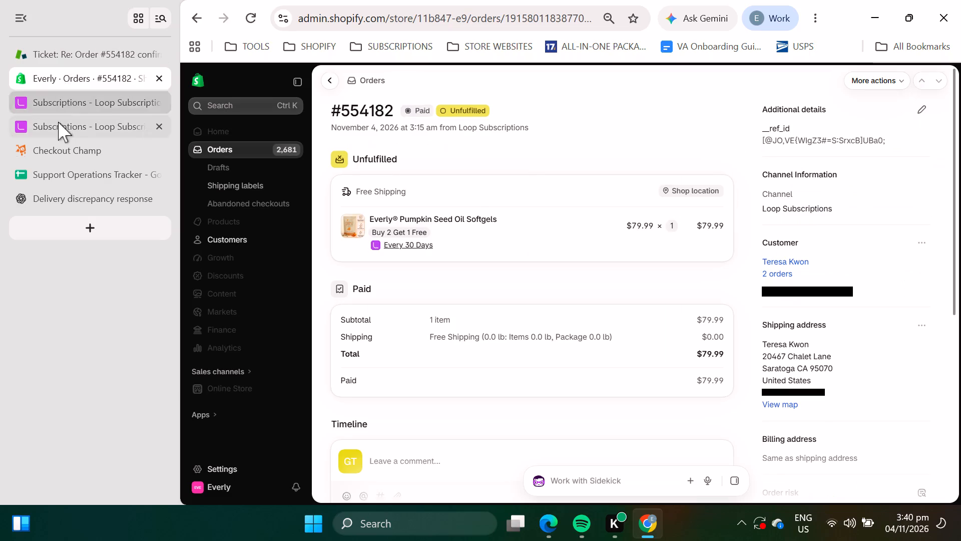
{"action": "left_click", "coordinate": [103, 66]}
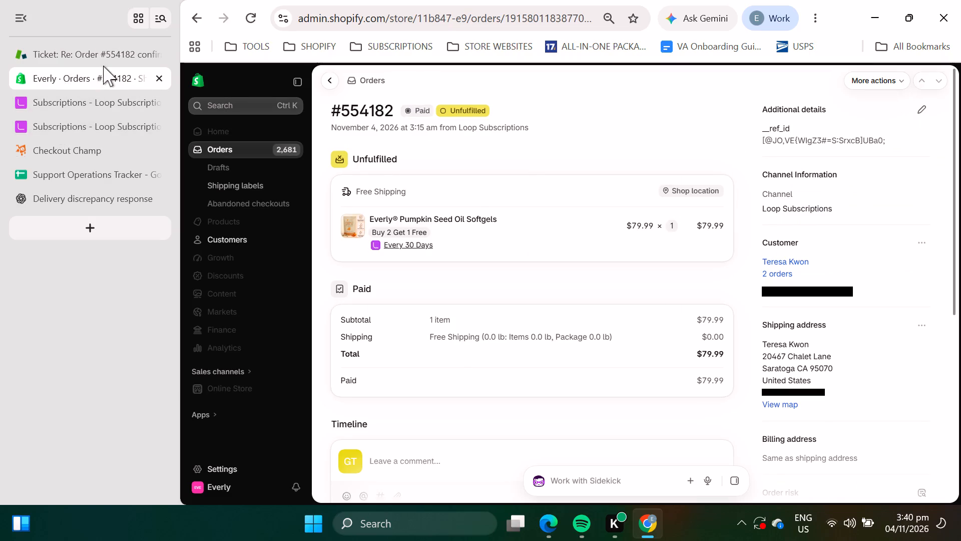
{"action": "left_click", "coordinate": [102, 58]}
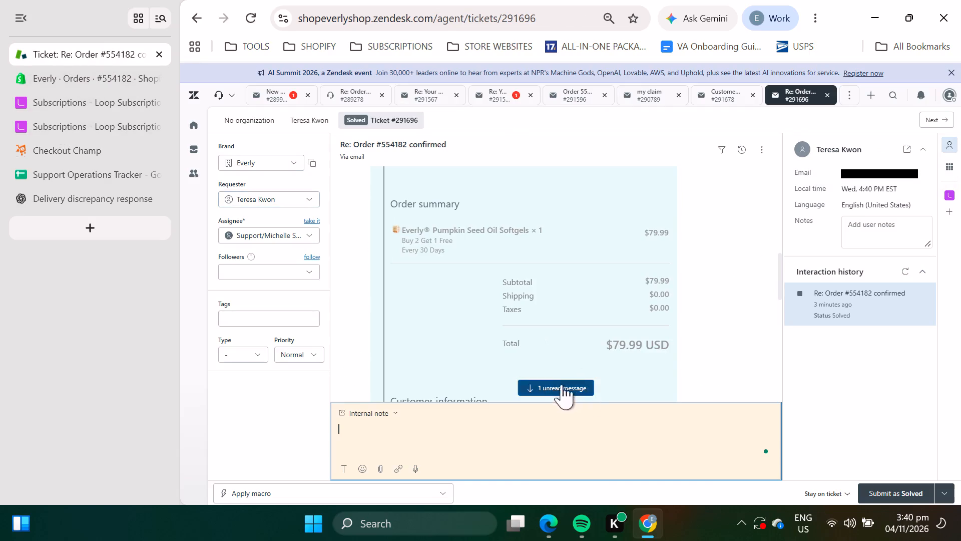
{"action": "left_click", "coordinate": [69, 104]}
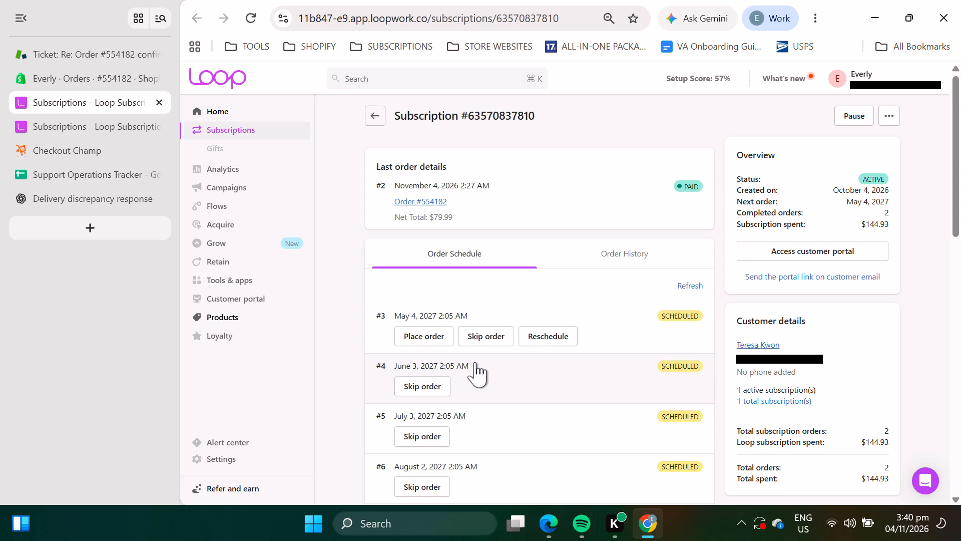
{"action": "key", "text": "shift+super+s"}
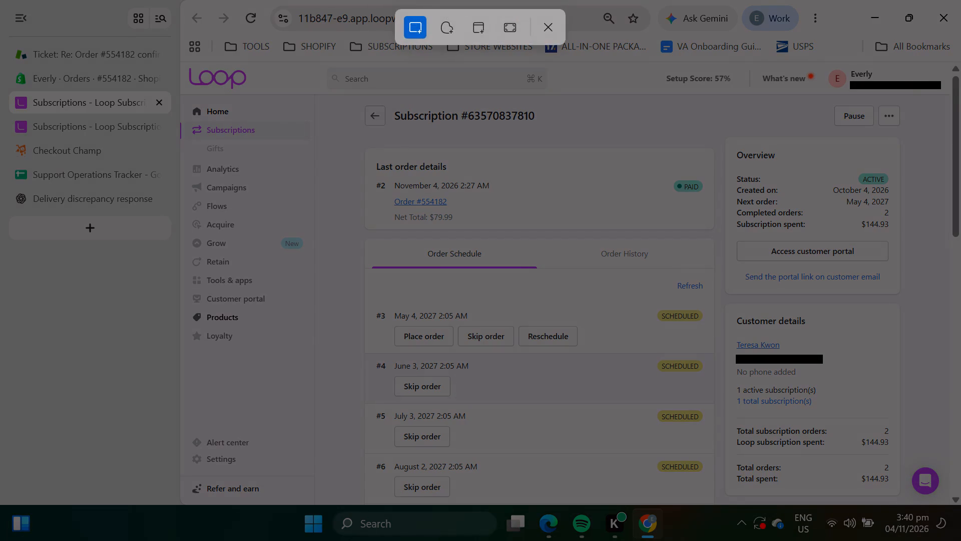
{"action": "left_click_drag", "start_coordinate": [367, 141], "coordinate": [449, 294]}
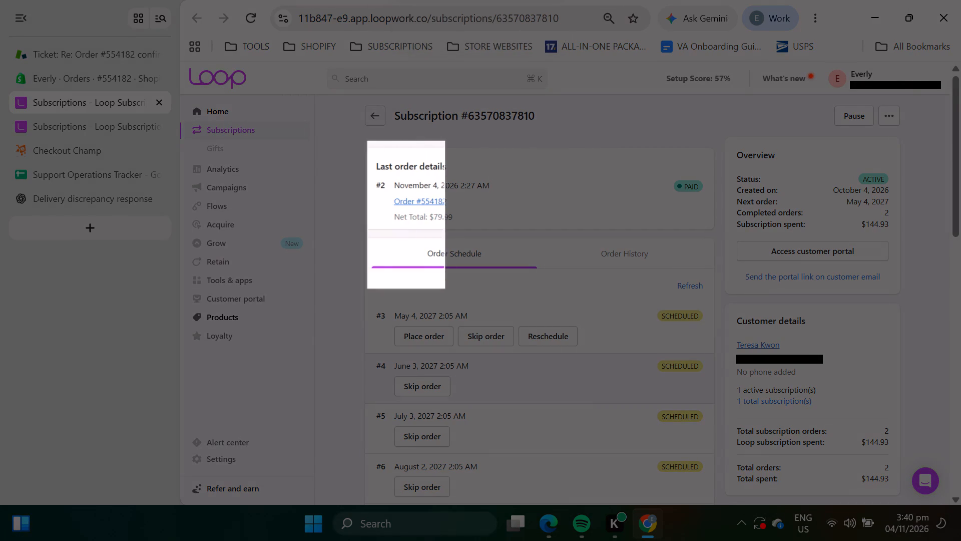
{"action": "left_click_drag", "start_coordinate": [449, 294], "coordinate": [718, 359]}
{"action": "left_click", "coordinate": [111, 62]}
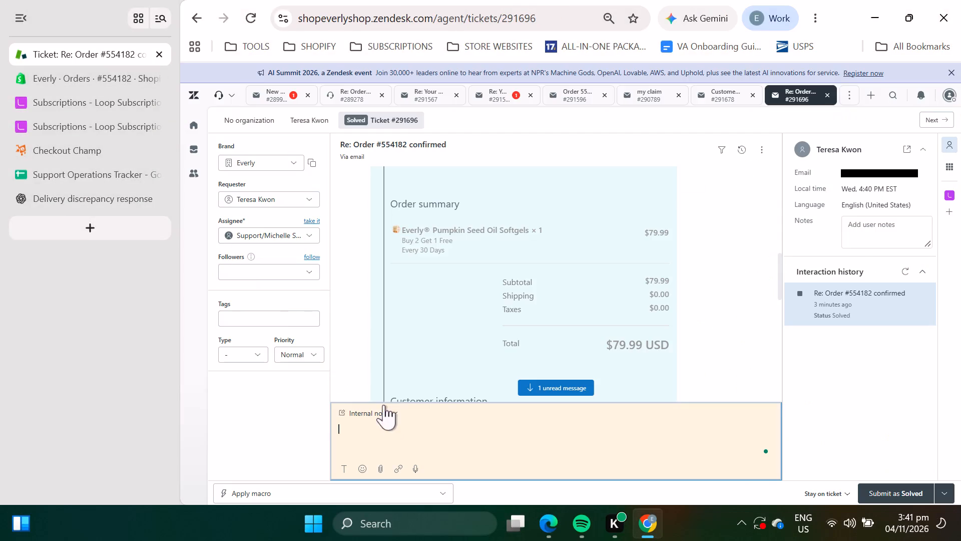
{"action": "right_click", "coordinate": [372, 432]}
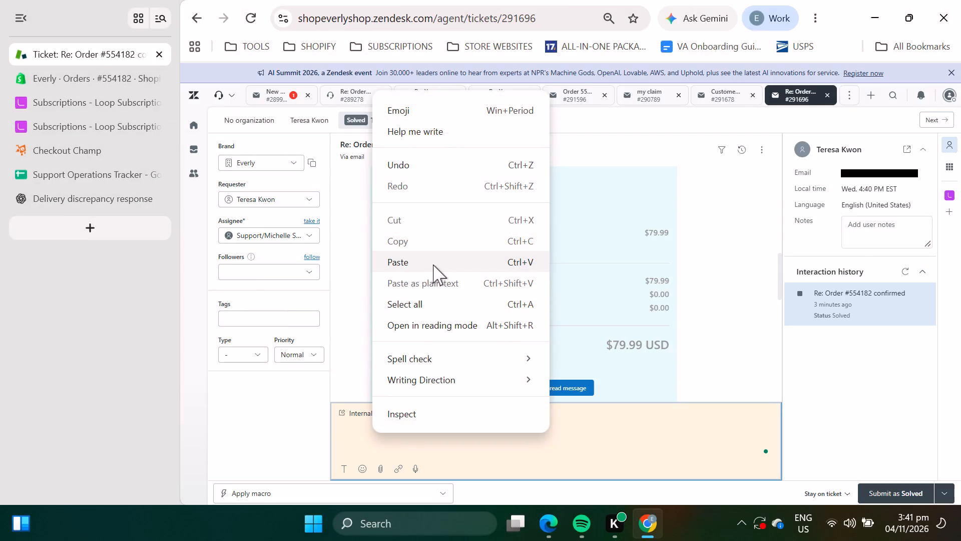
{"action": "left_click", "coordinate": [433, 264]}
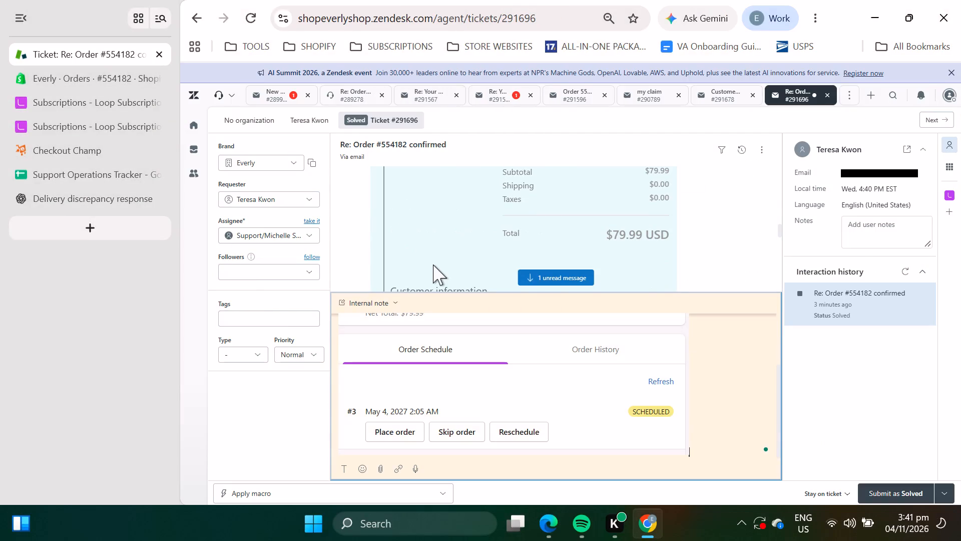
Submit the internal note on ticket #291696 as Solved and check it in the conversation.
{"action": "double_click", "coordinate": [311, 215]}
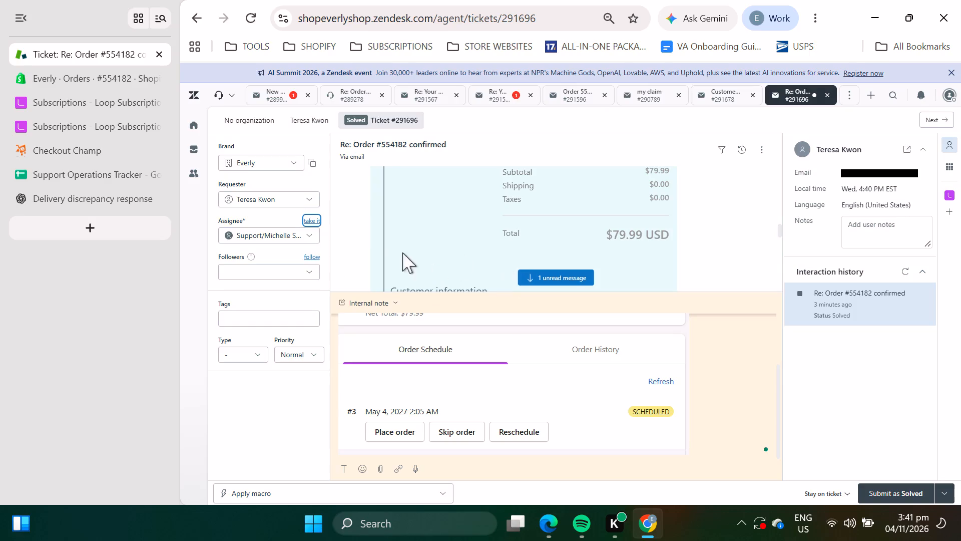
{"action": "left_click", "coordinate": [316, 220]}
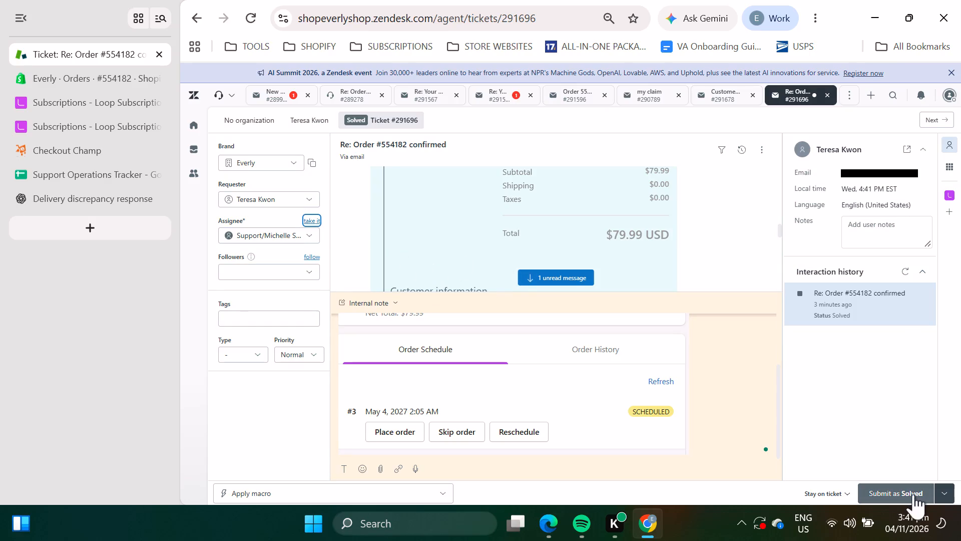
{"action": "left_click", "coordinate": [913, 494]}
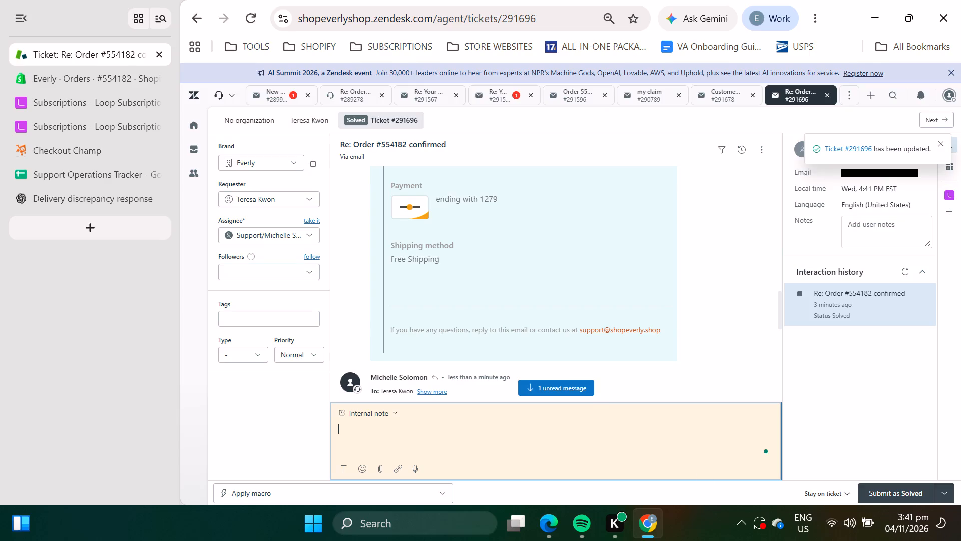
{"action": "left_click", "coordinate": [572, 390]}
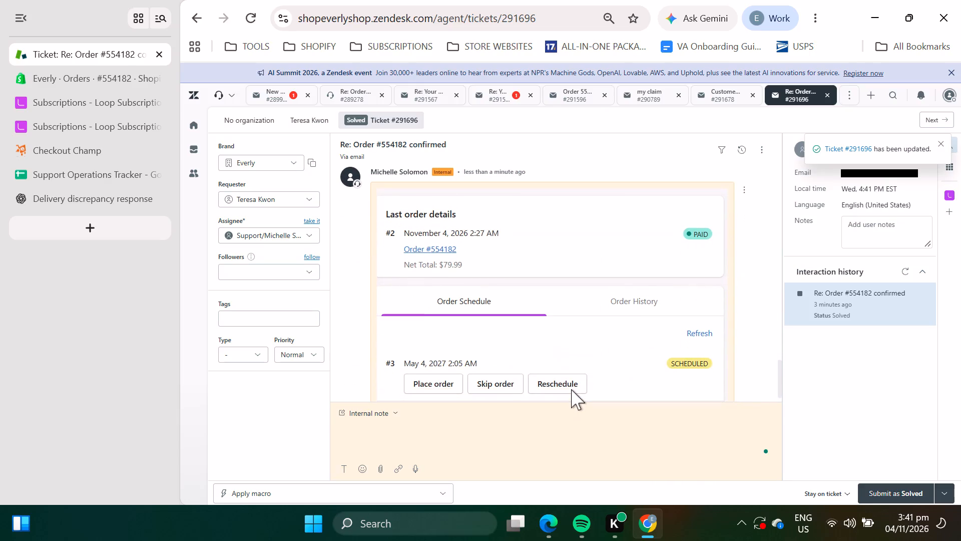
{"action": "scroll", "coordinate": [660, 289], "scroll_direction": "down", "scroll_amount": 1}
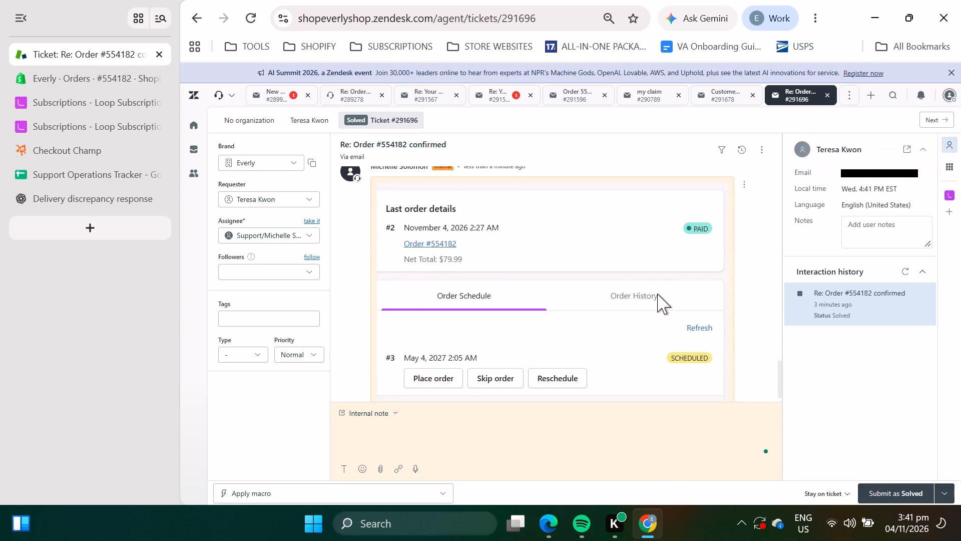
{"action": "left_click", "coordinate": [190, 147]}
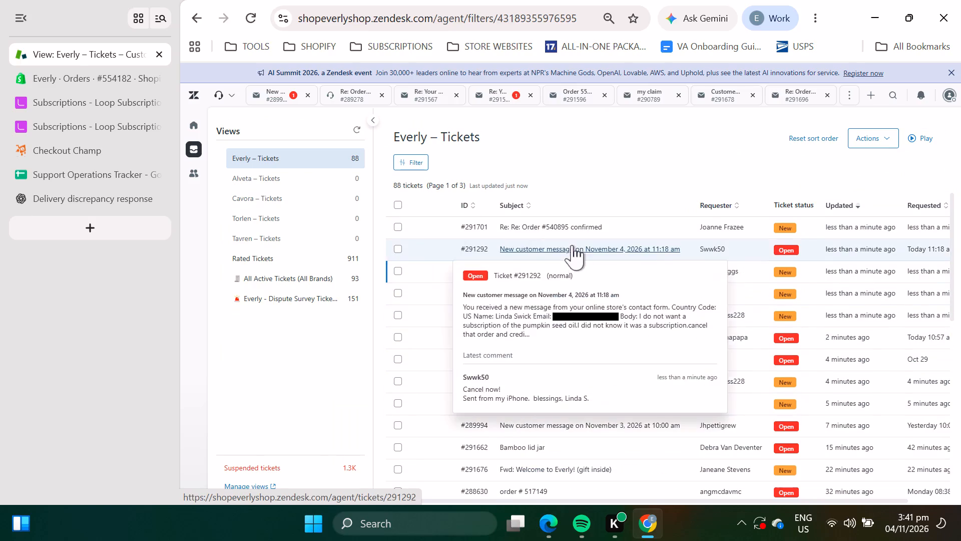
{"action": "left_click", "coordinate": [526, 227]}
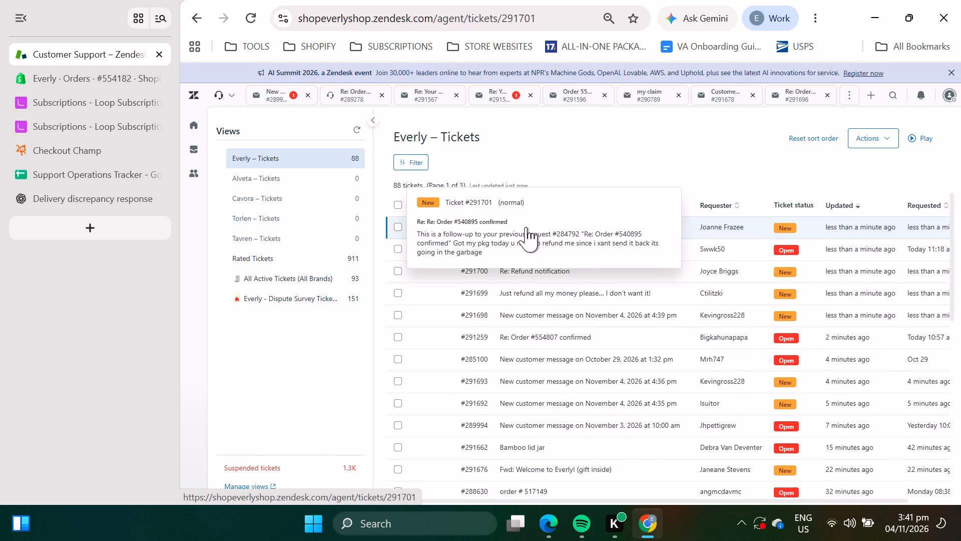
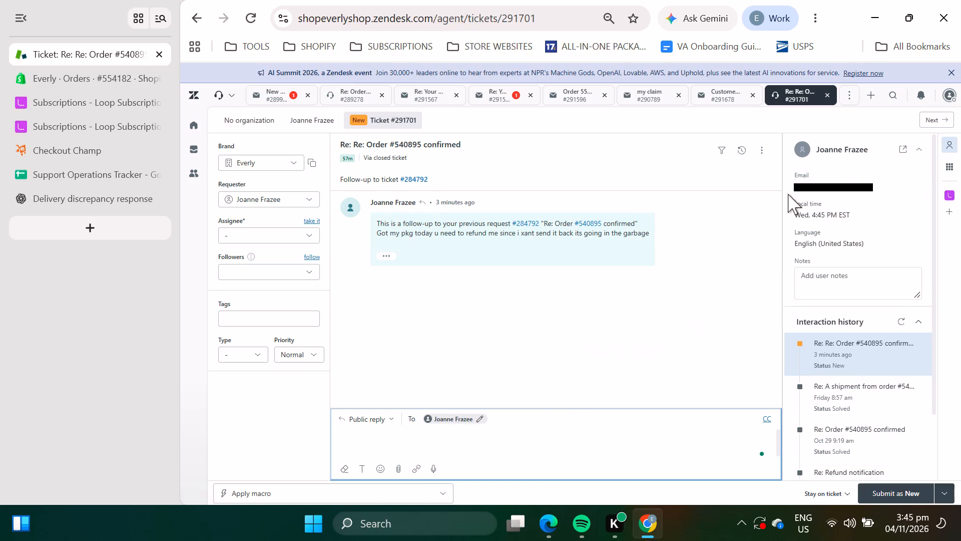
{"action": "left_click", "coordinate": [191, 152]}
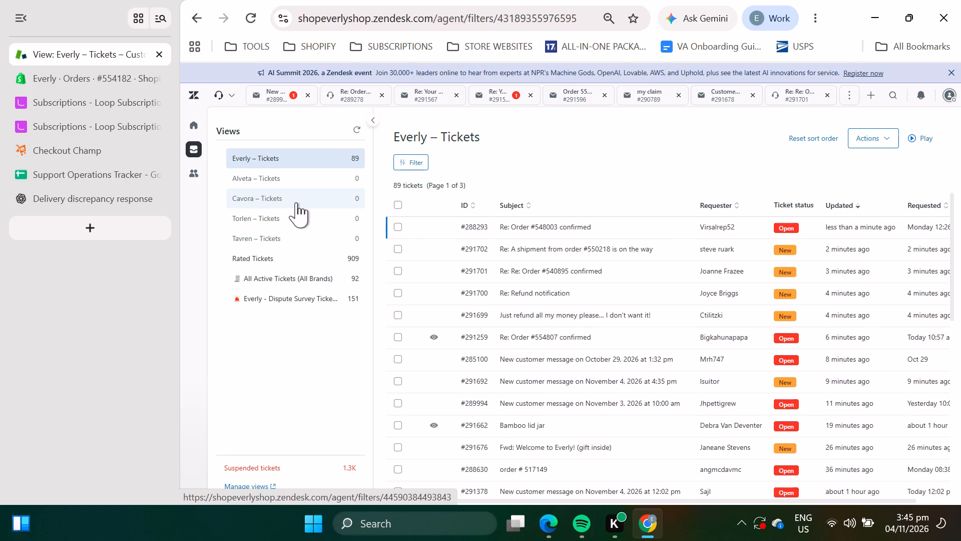
{"action": "scroll", "coordinate": [515, 376], "scroll_direction": "down", "scroll_amount": 4}
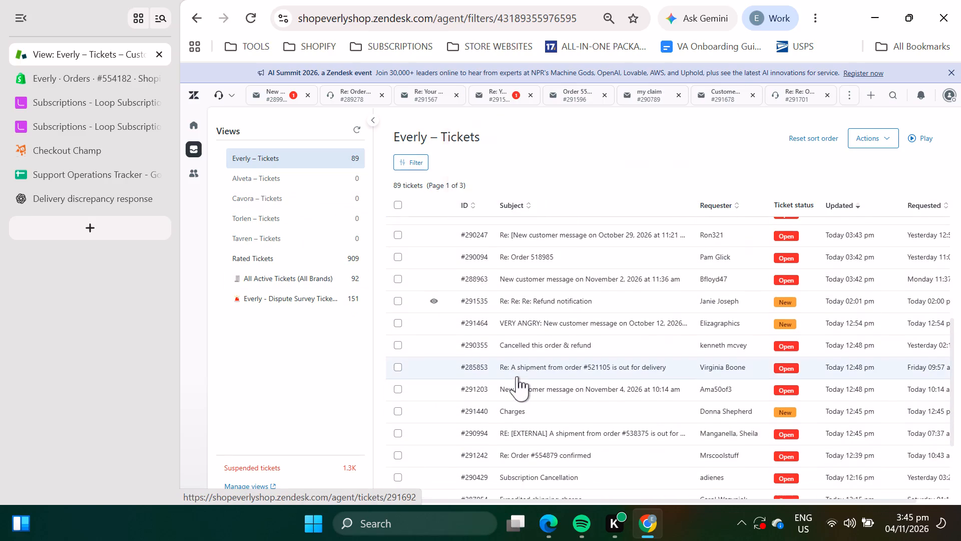
{"action": "scroll", "coordinate": [518, 376], "scroll_direction": "down", "scroll_amount": 2}
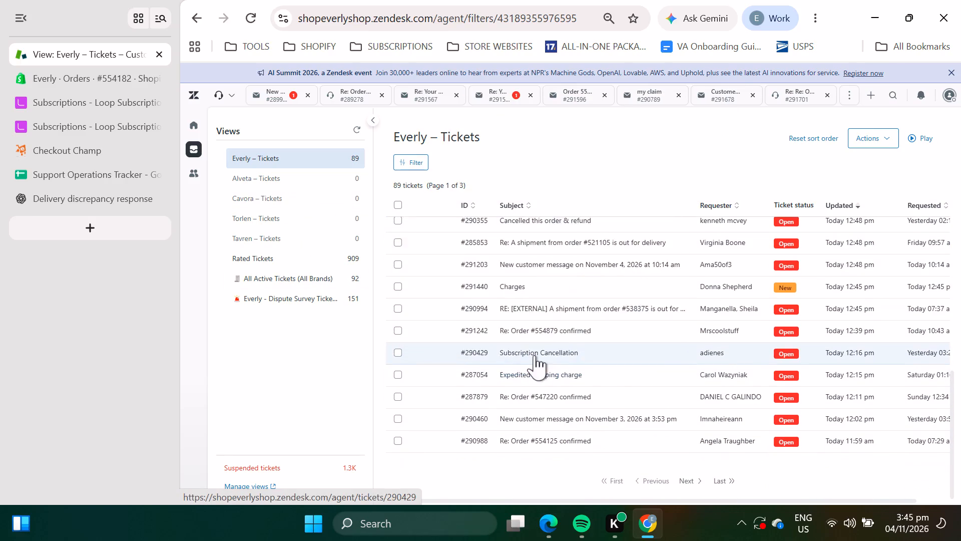
{"action": "left_click", "coordinate": [535, 355]}
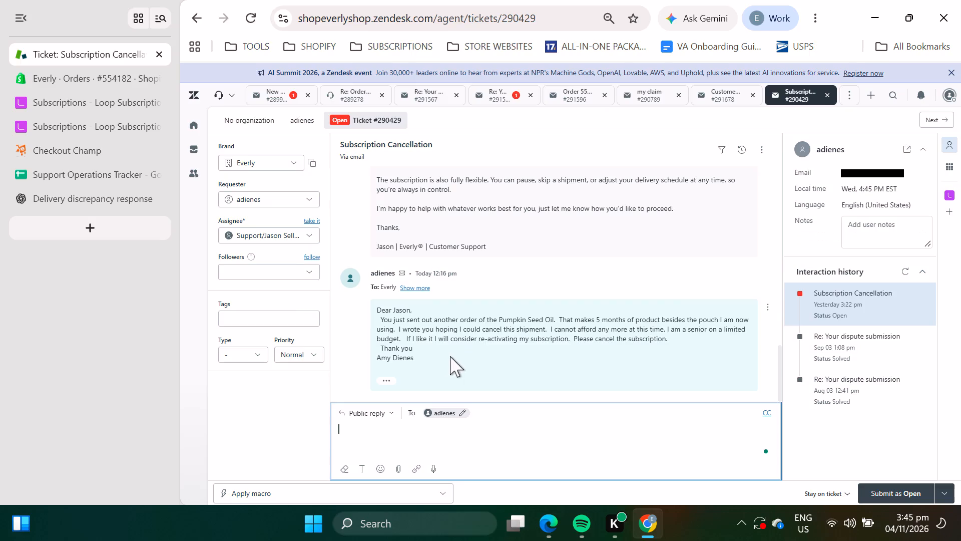
{"action": "scroll", "coordinate": [450, 356], "scroll_direction": "up", "scroll_amount": 1}
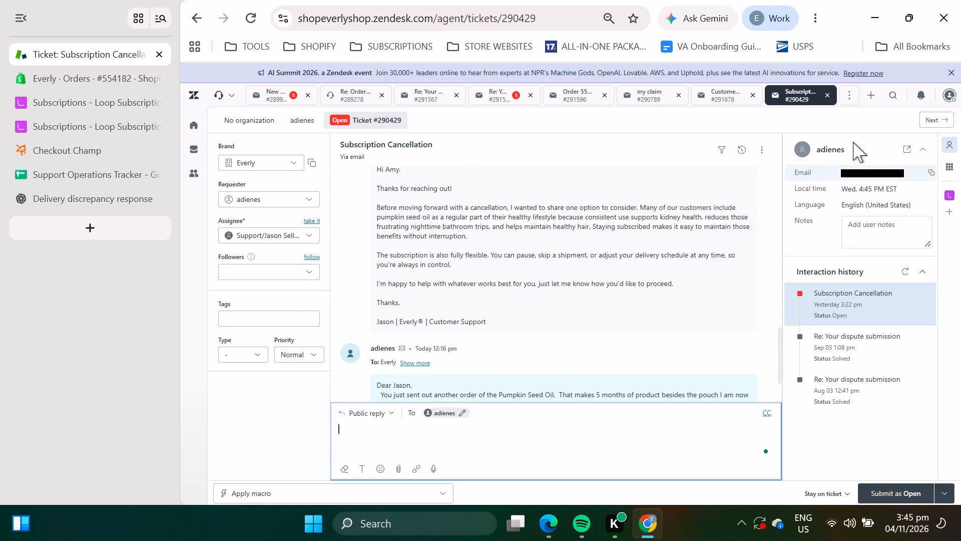
{"action": "left_click", "coordinate": [932, 168]}
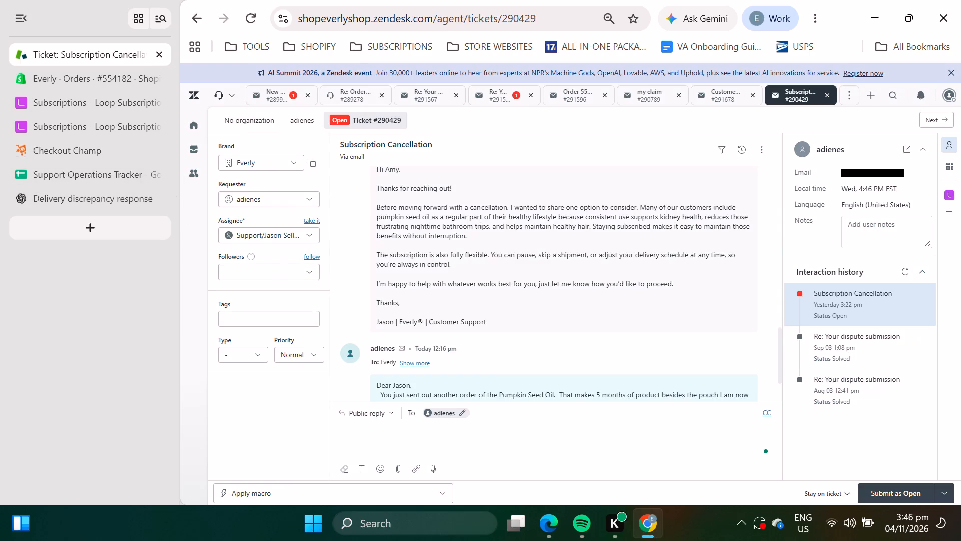
{"action": "left_click", "coordinate": [59, 80]}
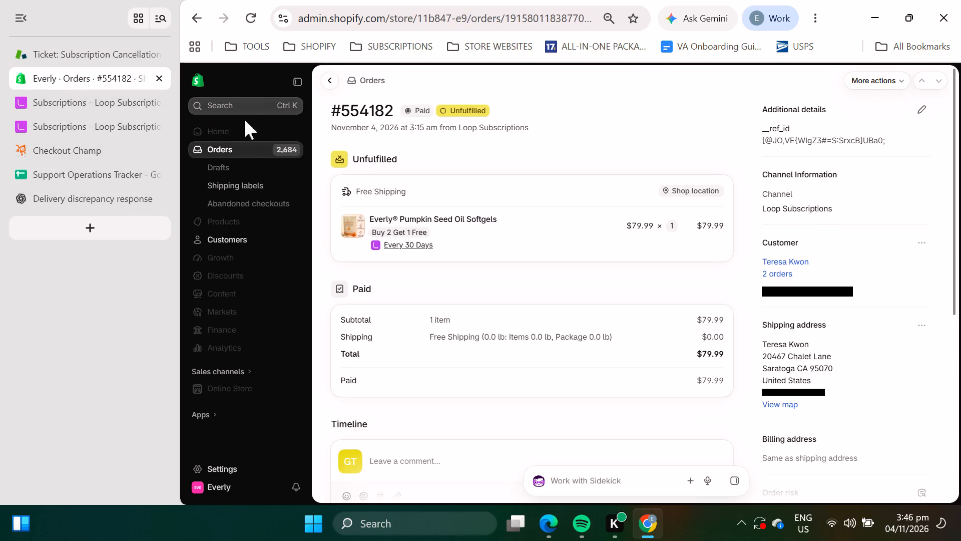
{"action": "left_click", "coordinate": [244, 105]}
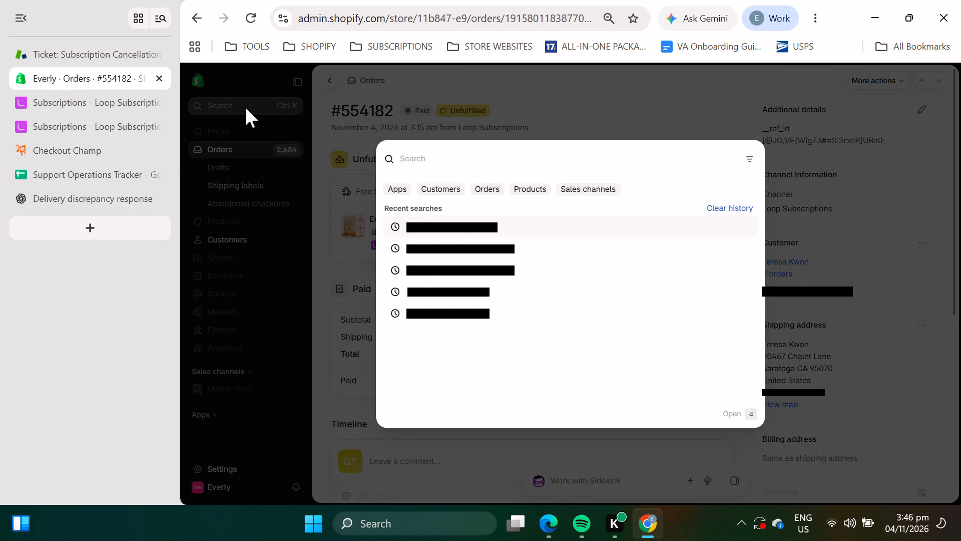
{"action": "left_click", "coordinate": [428, 161]}
{"action": "right_click", "coordinate": [428, 161]}
{"action": "left_click", "coordinate": [487, 334]}
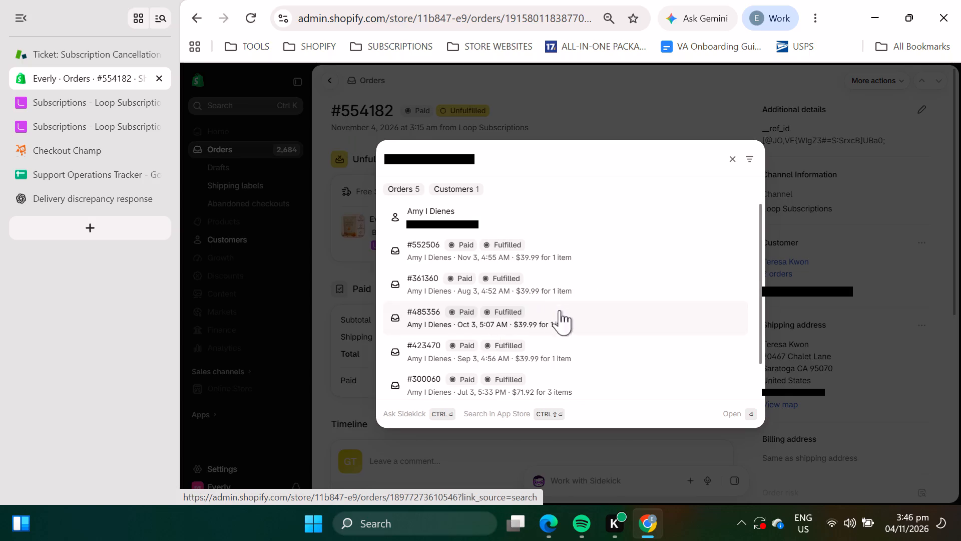
{"action": "left_click", "coordinate": [448, 321]}
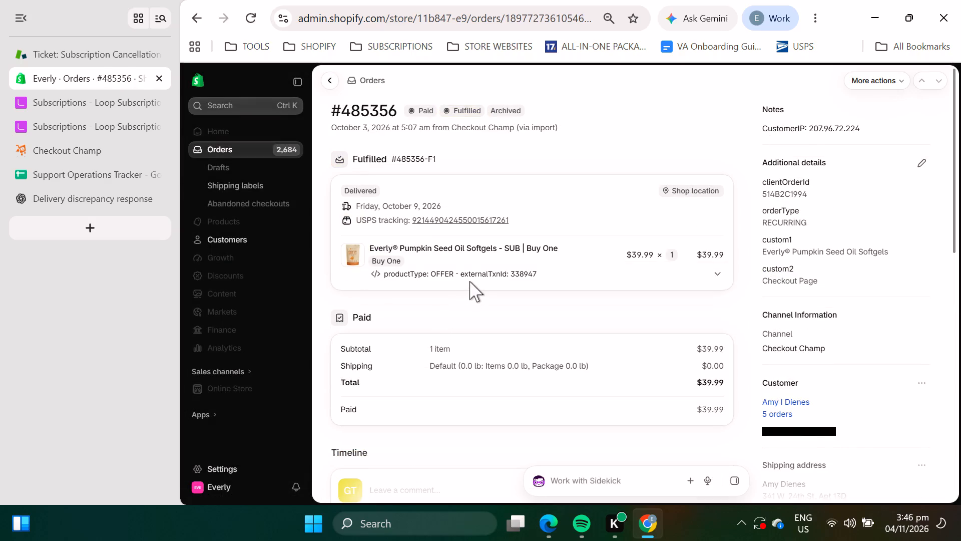
{"action": "scroll", "coordinate": [462, 267], "scroll_direction": "down", "scroll_amount": 1}
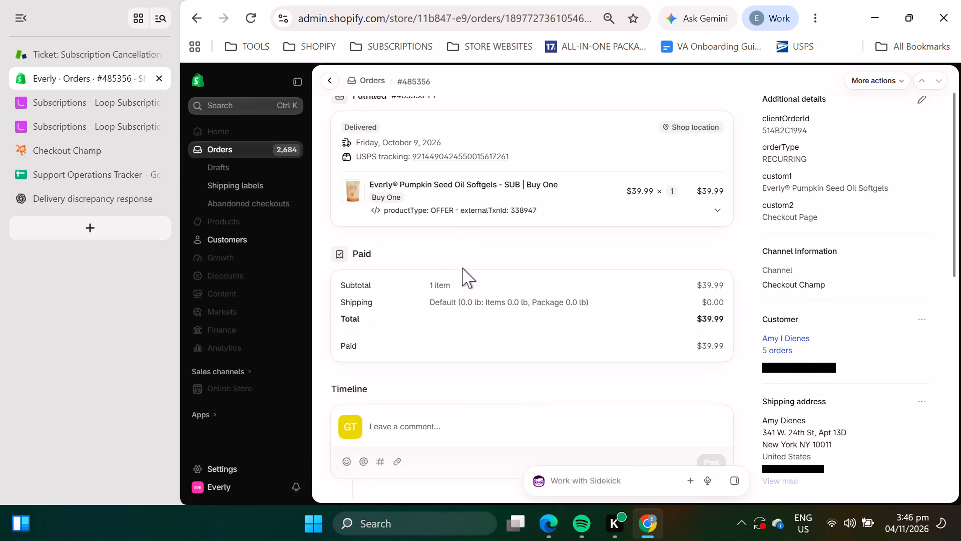
{"action": "scroll", "coordinate": [461, 267], "scroll_direction": "down", "scroll_amount": 1}
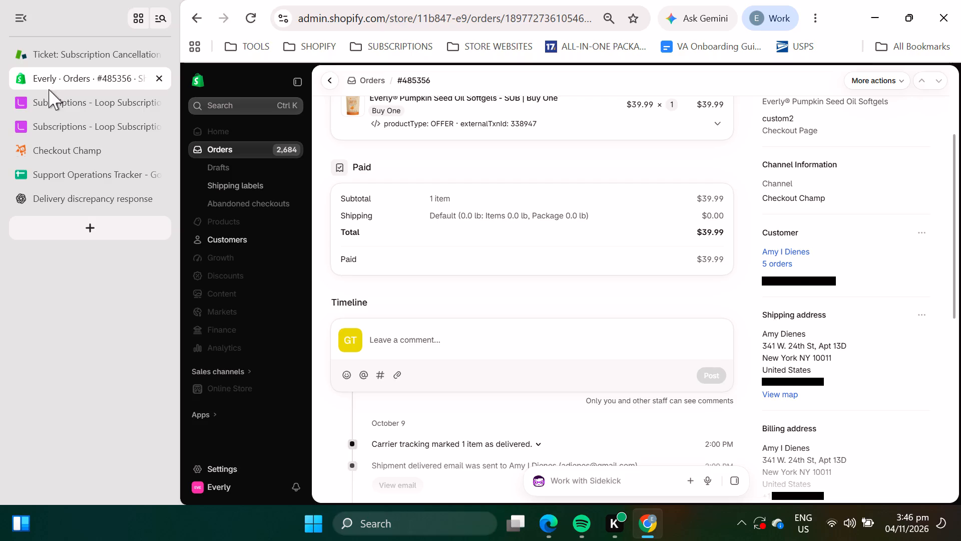
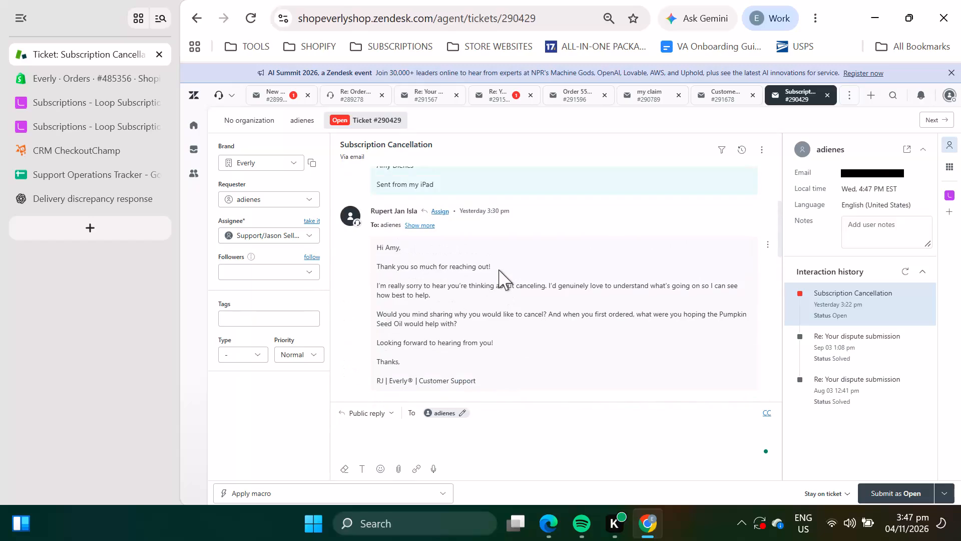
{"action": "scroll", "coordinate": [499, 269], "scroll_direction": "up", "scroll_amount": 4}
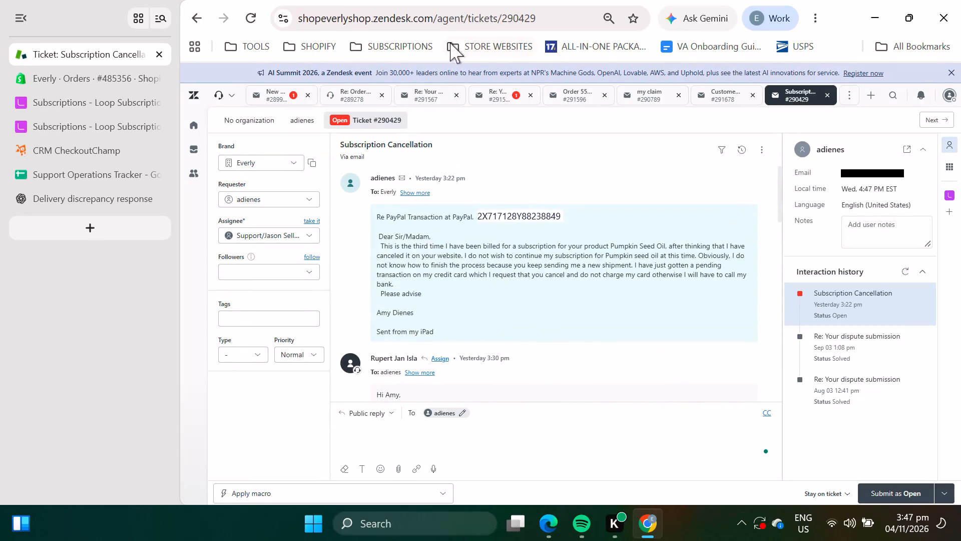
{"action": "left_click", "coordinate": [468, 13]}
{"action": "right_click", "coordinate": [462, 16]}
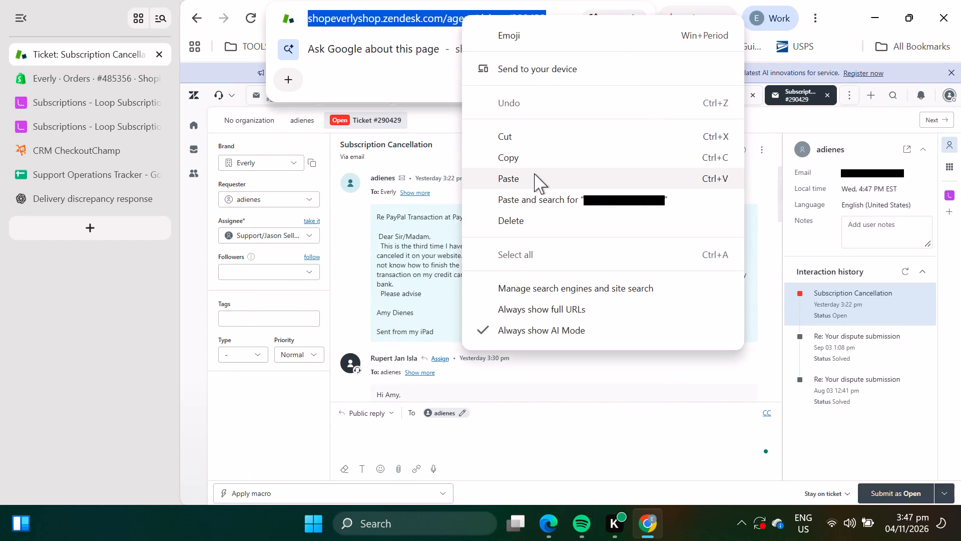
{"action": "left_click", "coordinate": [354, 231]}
Copy the label "Ticket #290429" from the header of the Subscription Cancellation ticket.
{"action": "left_click_drag", "start_coordinate": [404, 121], "coordinate": [350, 123]}
{"action": "right_click", "coordinate": [370, 120]}
{"action": "left_click", "coordinate": [426, 143]}
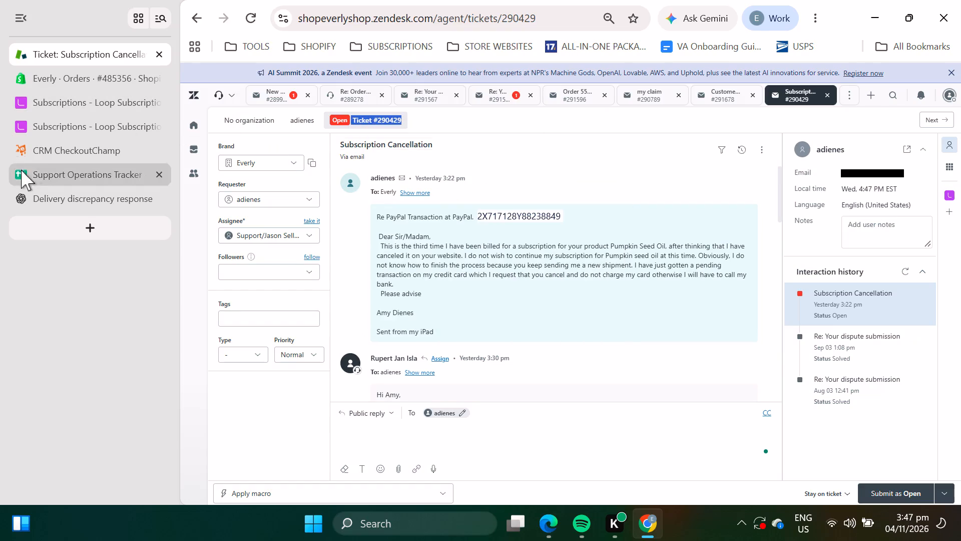
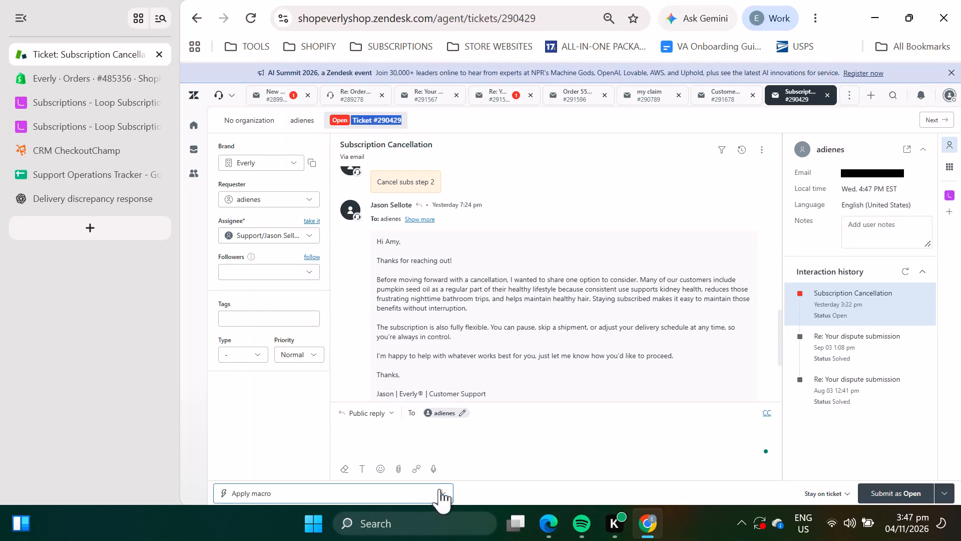
Fill the reply with the Wormwood Subscription Cancellation [Step 3] macro and add the name Amy to its greeting.
{"action": "left_click", "coordinate": [439, 489]}
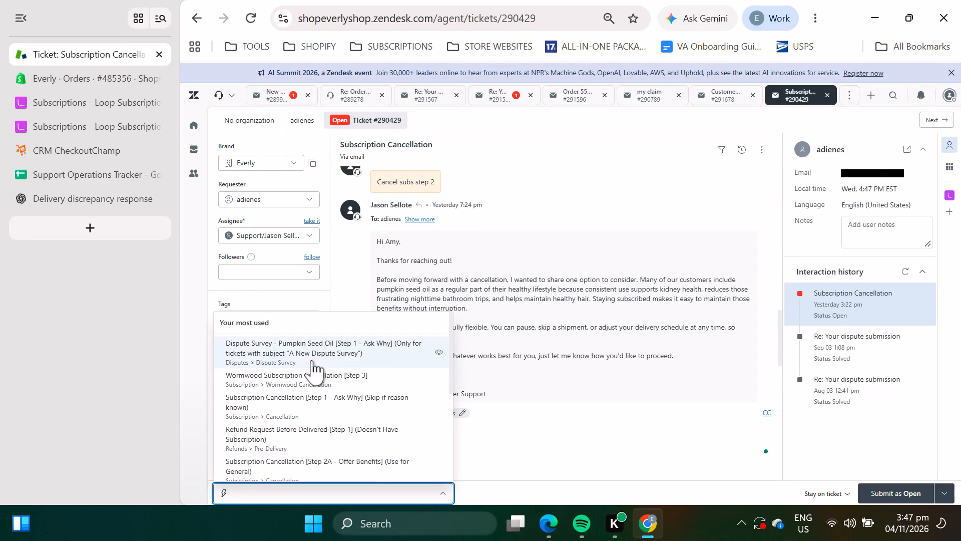
{"action": "left_click", "coordinate": [328, 378]}
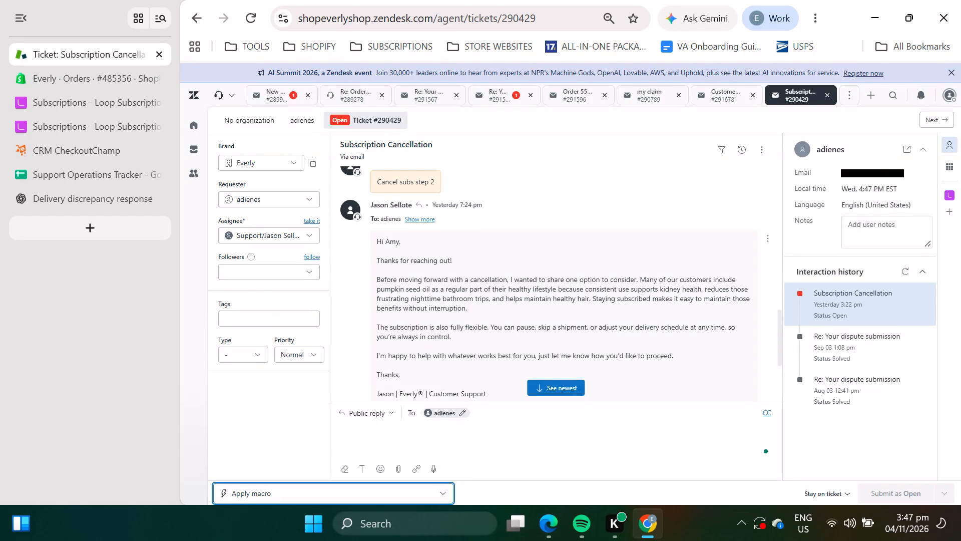
{"action": "scroll", "coordinate": [462, 298], "scroll_direction": "down", "scroll_amount": 4}
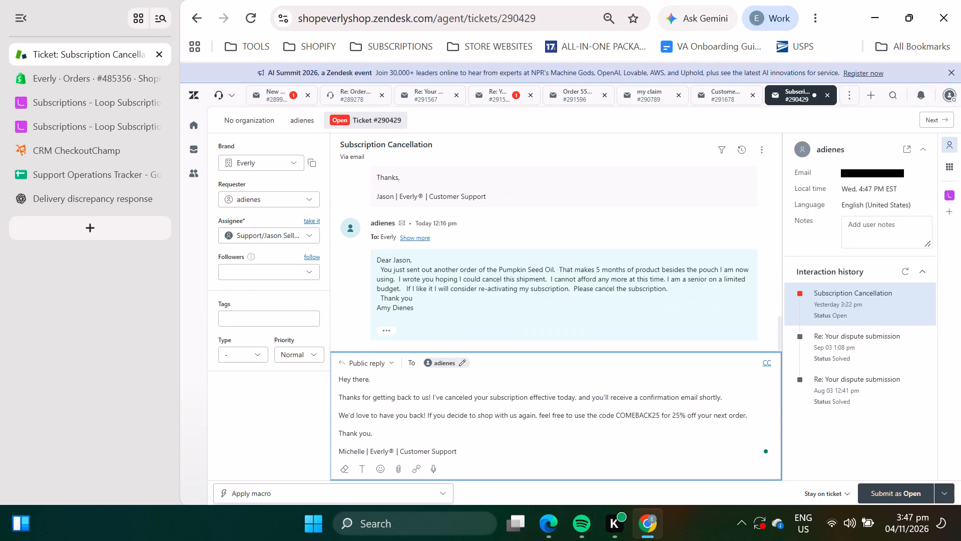
{"action": "left_click", "coordinate": [378, 380]}
{"action": "key", "text": "Left"}
{"action": "key", "text": "space"}
{"action": "type", "text": "Amy"}
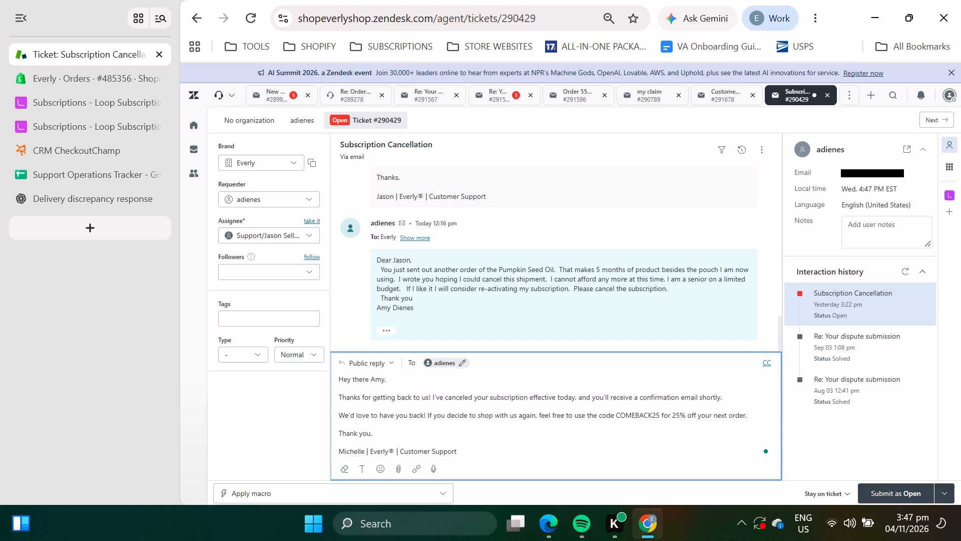
Assign the Subscription Cancellation ticket to yourself and submit the public reply with the status Solved.
{"action": "double_click", "coordinate": [315, 217]}
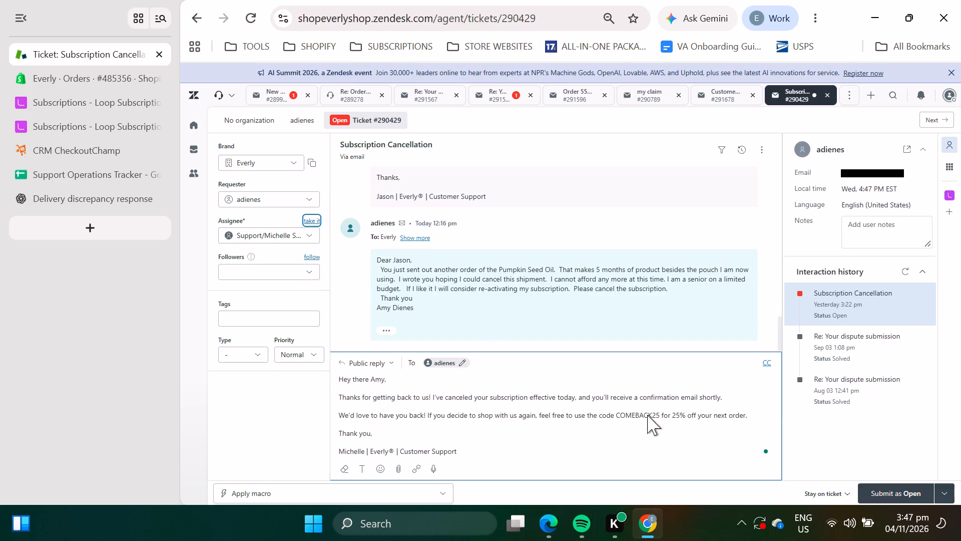
{"action": "left_click", "coordinate": [947, 489]}
{"action": "left_click", "coordinate": [919, 475]}
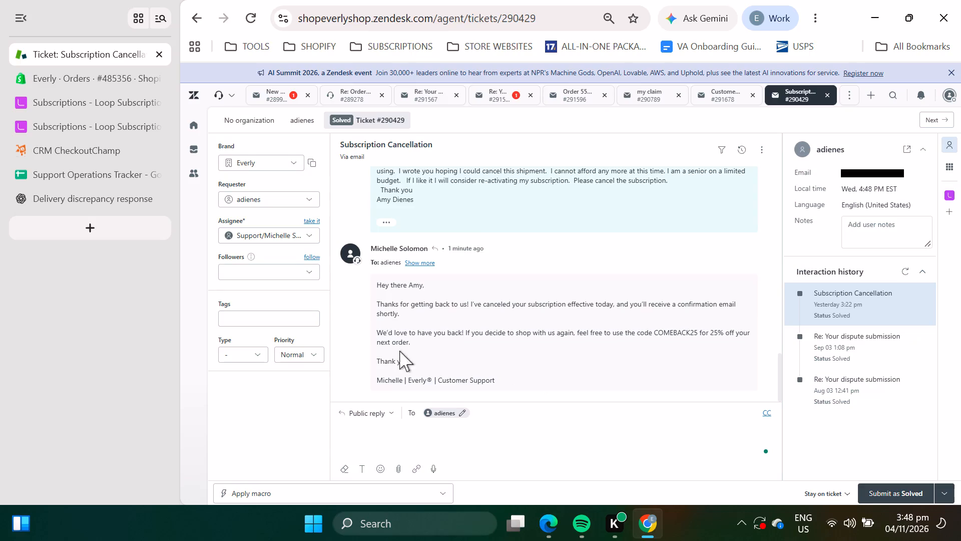
Switch the solved ticket's composer from public reply to internal note, ready for text entry.
{"action": "left_click", "coordinate": [365, 414]}
{"action": "left_click", "coordinate": [391, 400]}
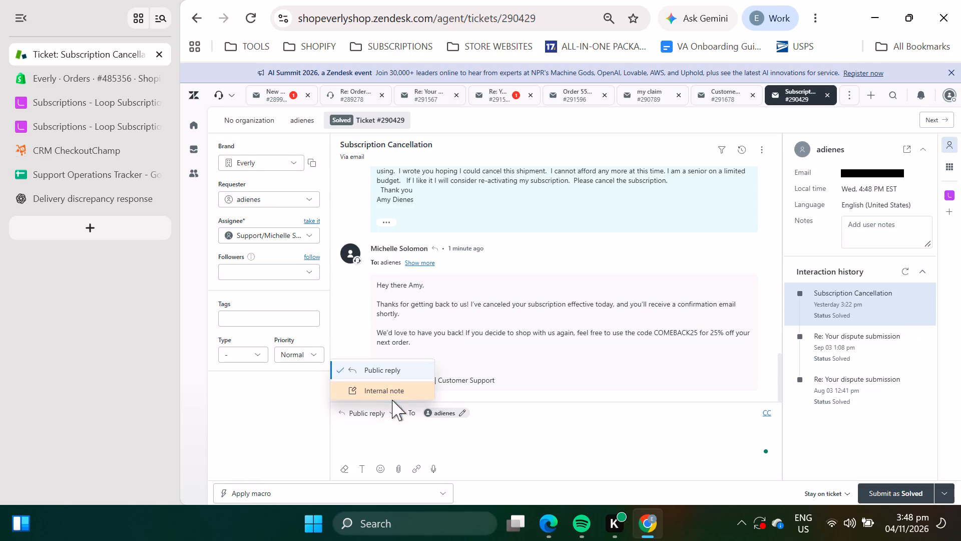
{"action": "left_click", "coordinate": [396, 392]}
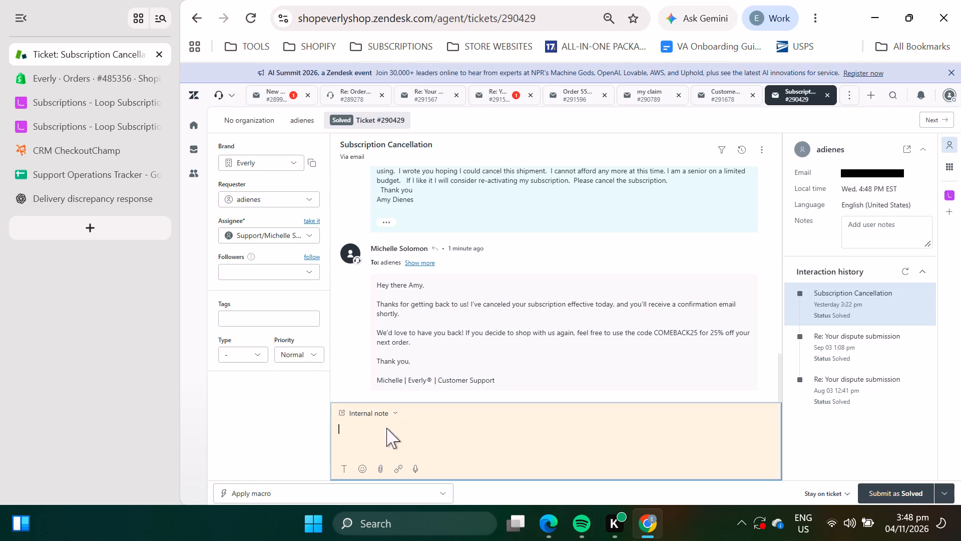
{"action": "left_click", "coordinate": [376, 442]}
Switch to the first open Loop subscription page.
{"action": "left_click", "coordinate": [53, 106]}
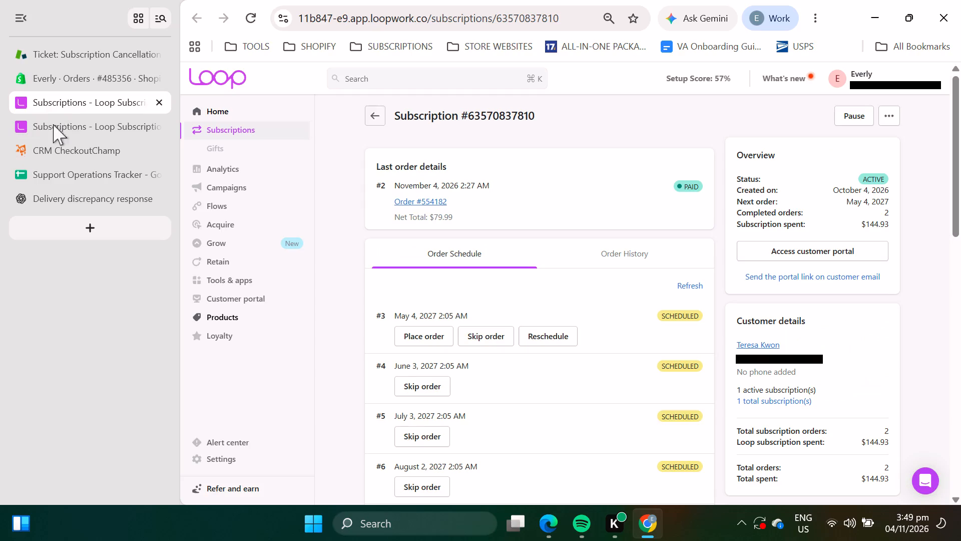
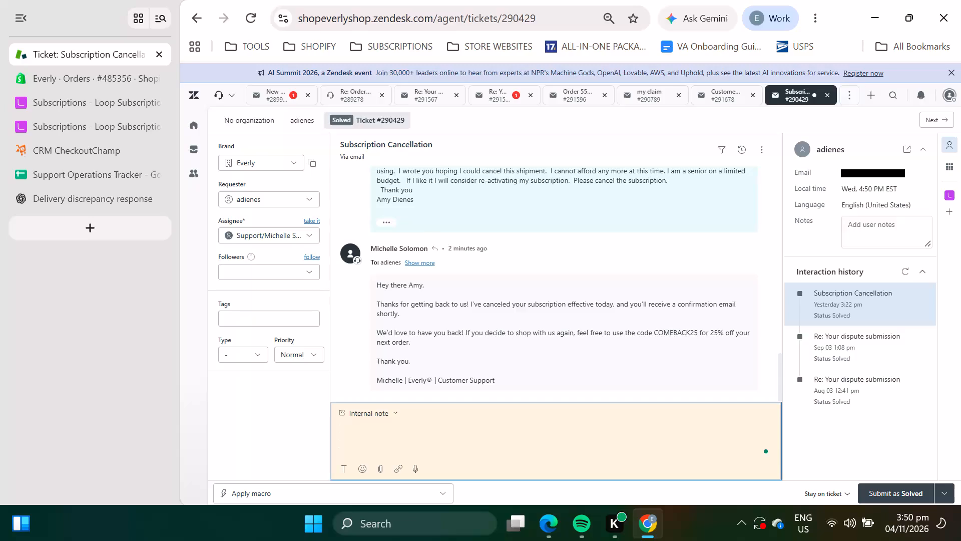
Insert the copied screenshot of the cancelled subscription's purchase details into the internal note.
{"action": "key", "text": "ctrl+v"}
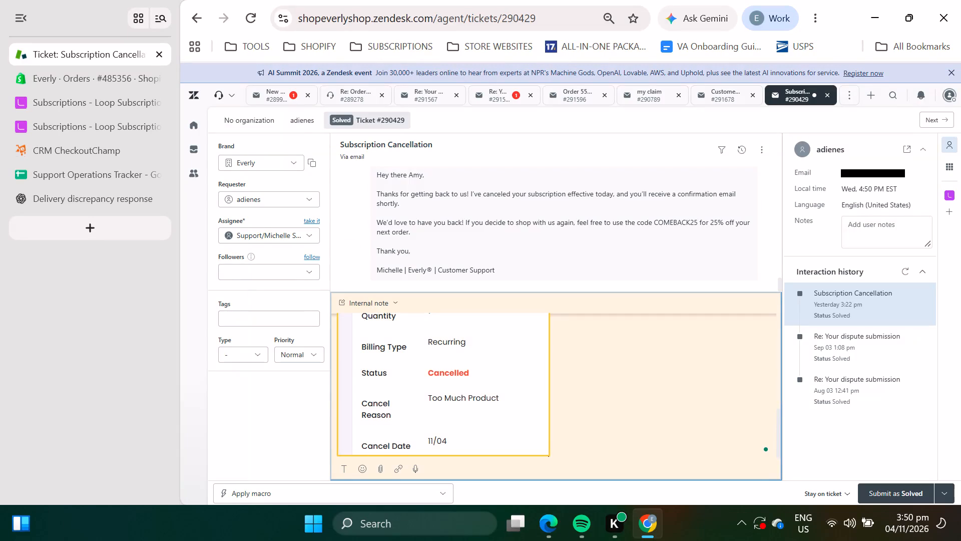
Above the screenshot in the internal note, add the line "Complete steps:" followed by the copied link to ticket 290429.
{"action": "scroll", "coordinate": [502, 423], "scroll_direction": "up", "scroll_amount": 7}
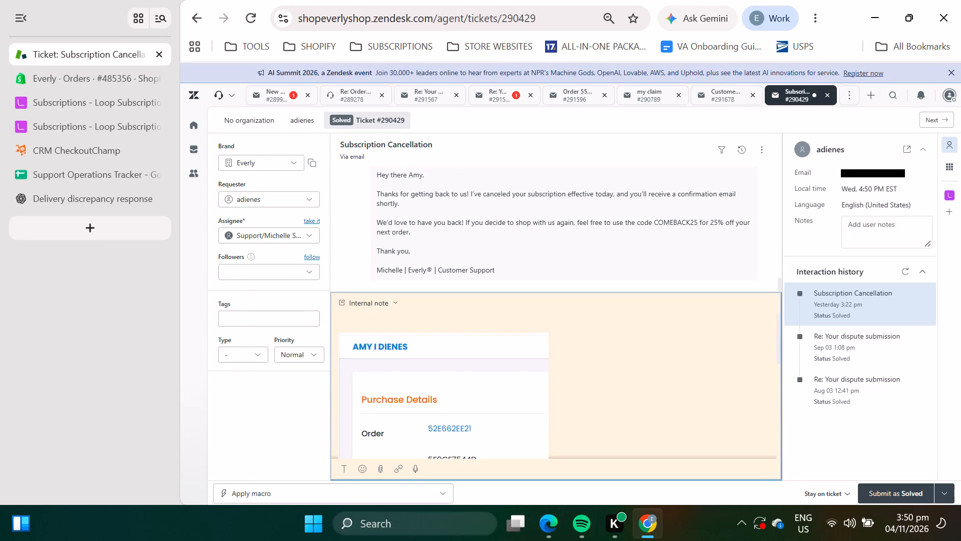
{"action": "left_click", "coordinate": [358, 320]}
{"action": "left_click", "coordinate": [379, 18]}
{"action": "right_click", "coordinate": [379, 18]}
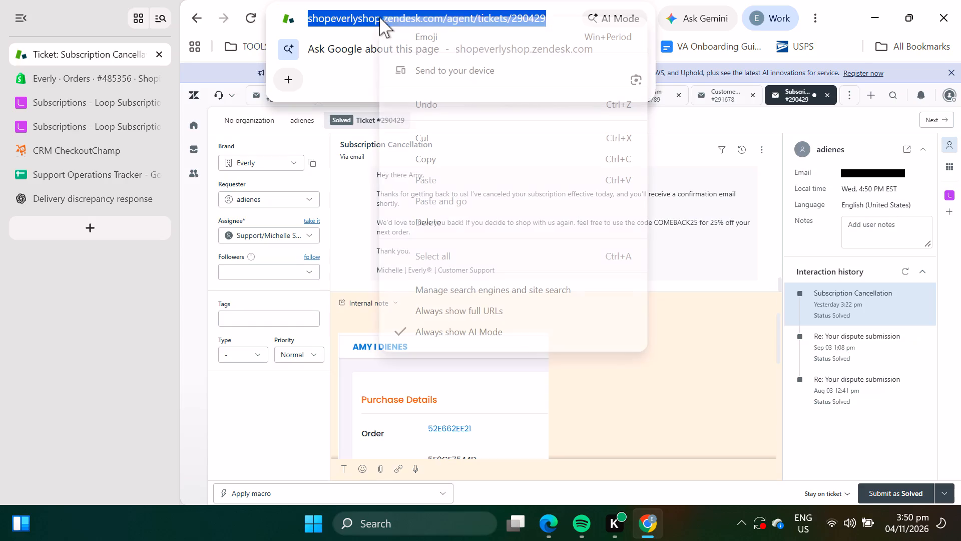
{"action": "left_click", "coordinate": [461, 166]}
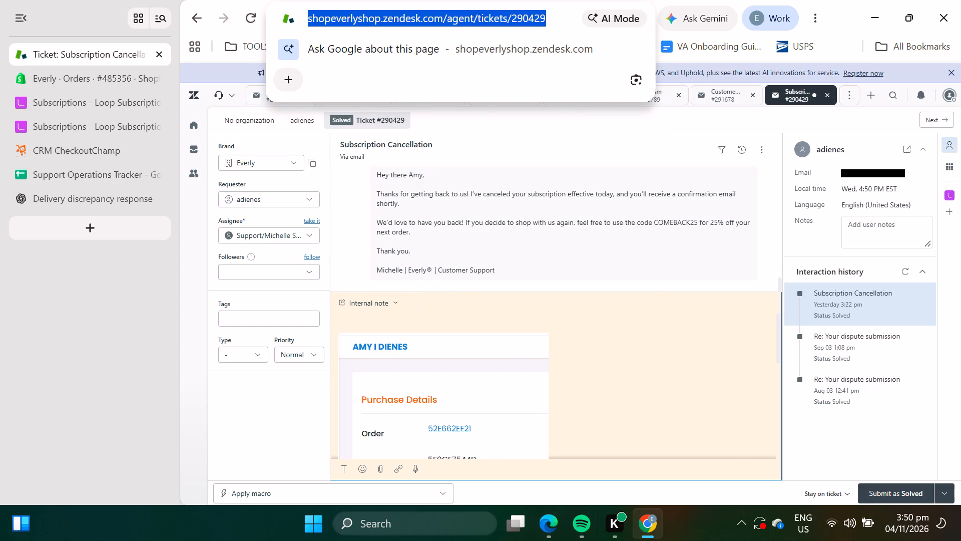
{"action": "left_click", "coordinate": [389, 325]}
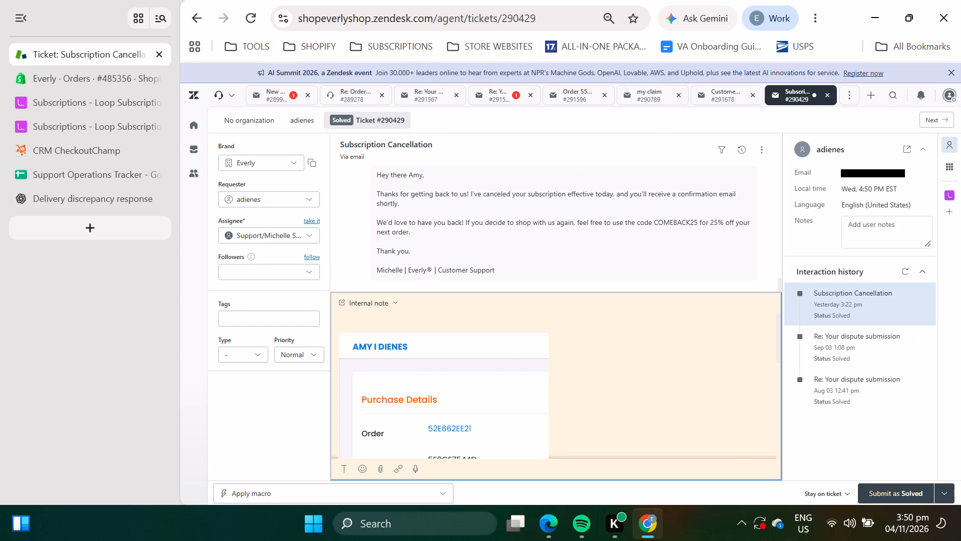
{"action": "key", "text": "Up"}
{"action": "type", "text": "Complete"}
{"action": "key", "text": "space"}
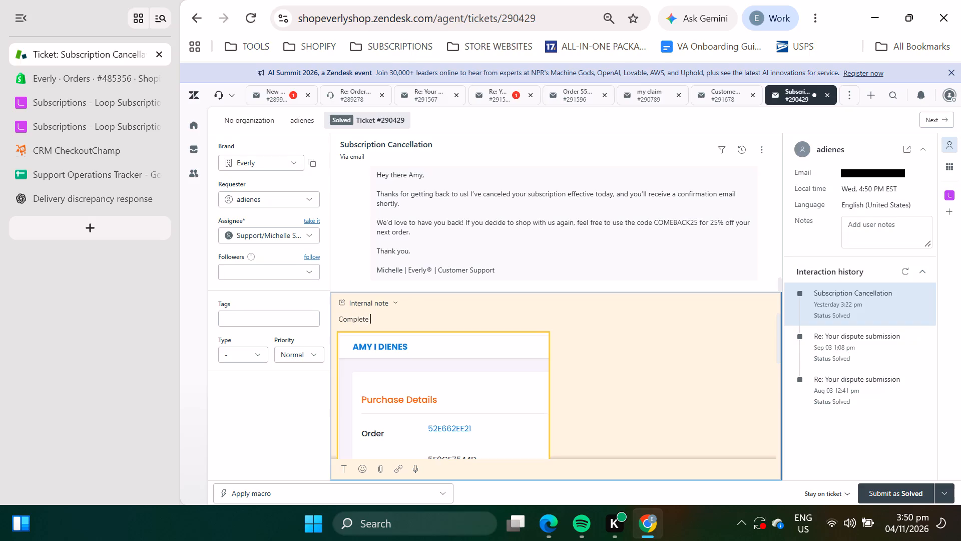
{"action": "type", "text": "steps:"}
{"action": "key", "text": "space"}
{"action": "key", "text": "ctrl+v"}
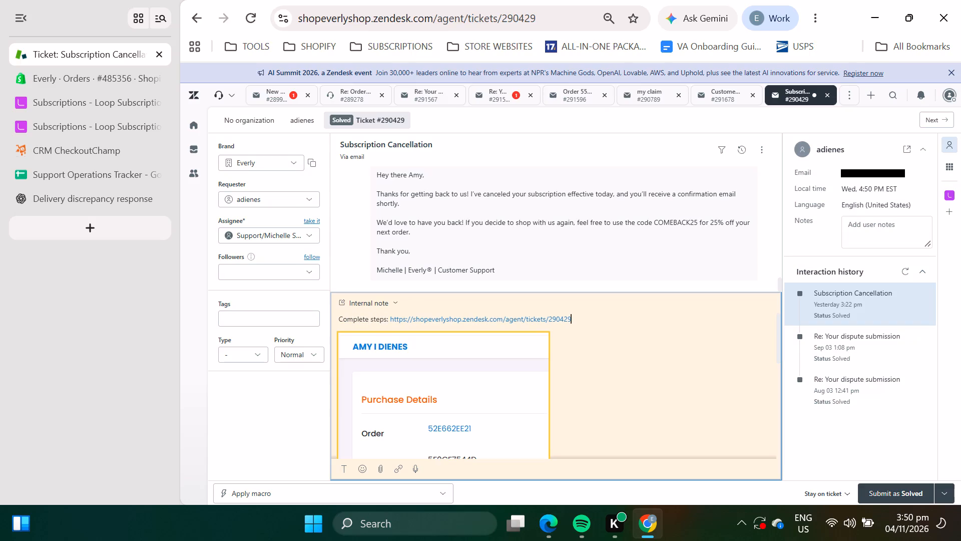
Assign the Subscription Cancellation ticket to yourself and submit the internal note with the status Solved.
{"action": "triple_click", "coordinate": [310, 219]}
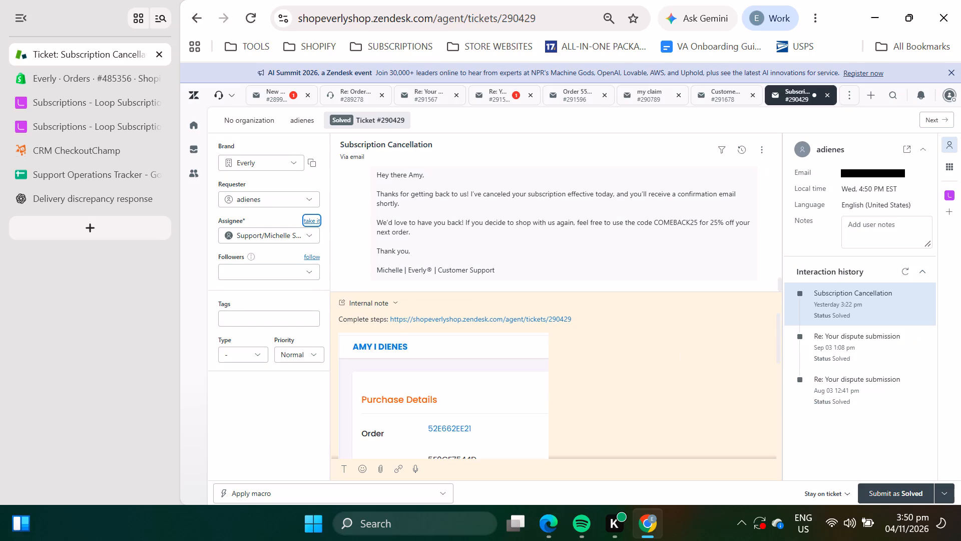
{"action": "left_click", "coordinate": [904, 493]}
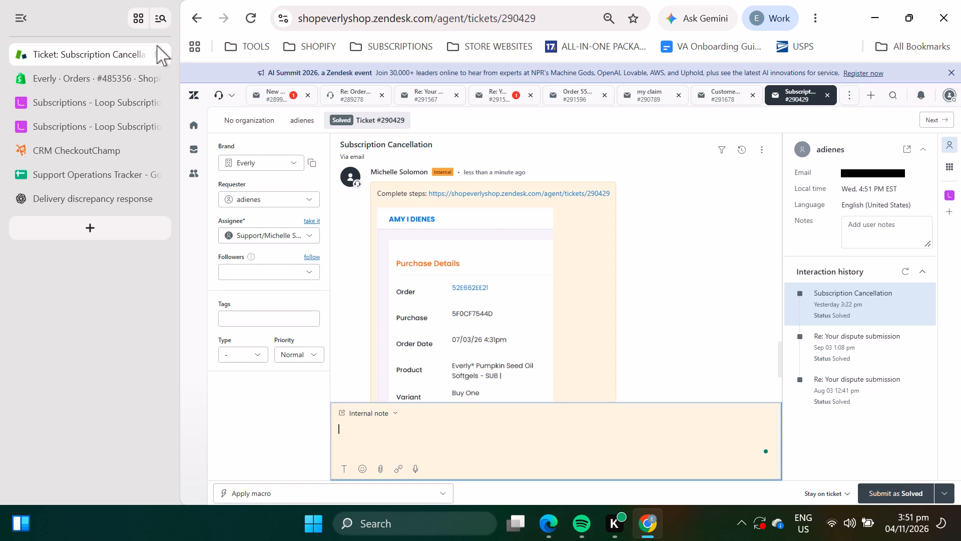
Return to the Everly ticket list and close both open Loop subscription pages.
{"action": "left_click", "coordinate": [190, 147]}
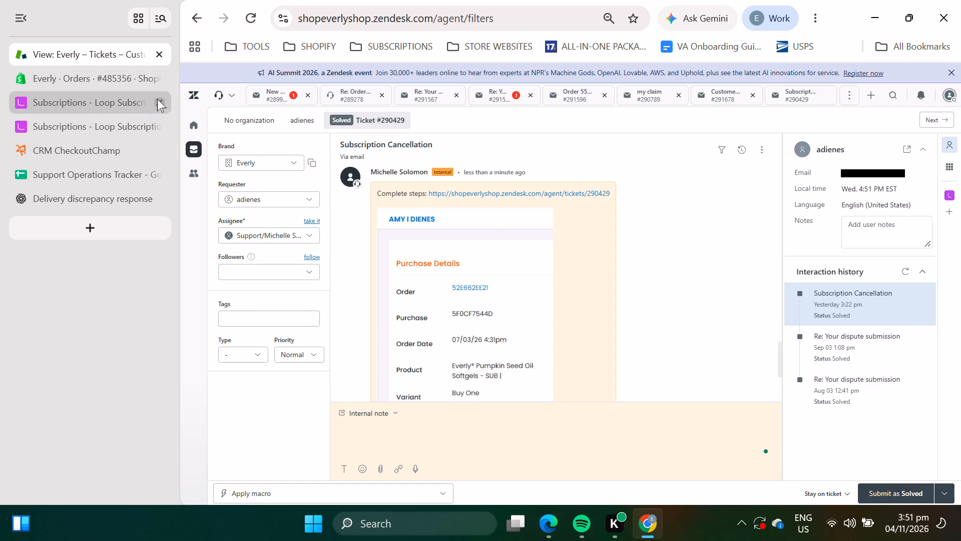
{"action": "left_click", "coordinate": [158, 99]}
{"action": "left_click", "coordinate": [158, 105]}
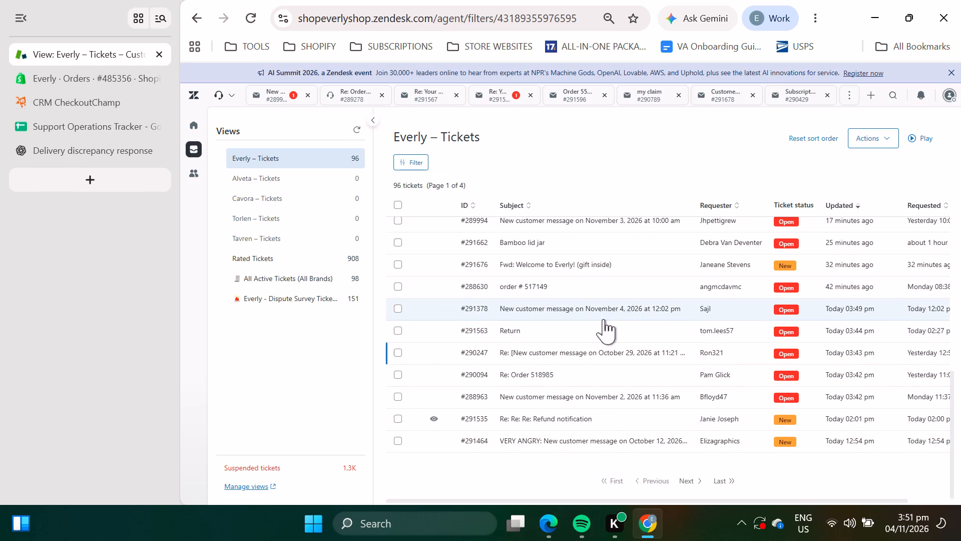
{"action": "scroll", "coordinate": [605, 318], "scroll_direction": "up", "scroll_amount": 5}
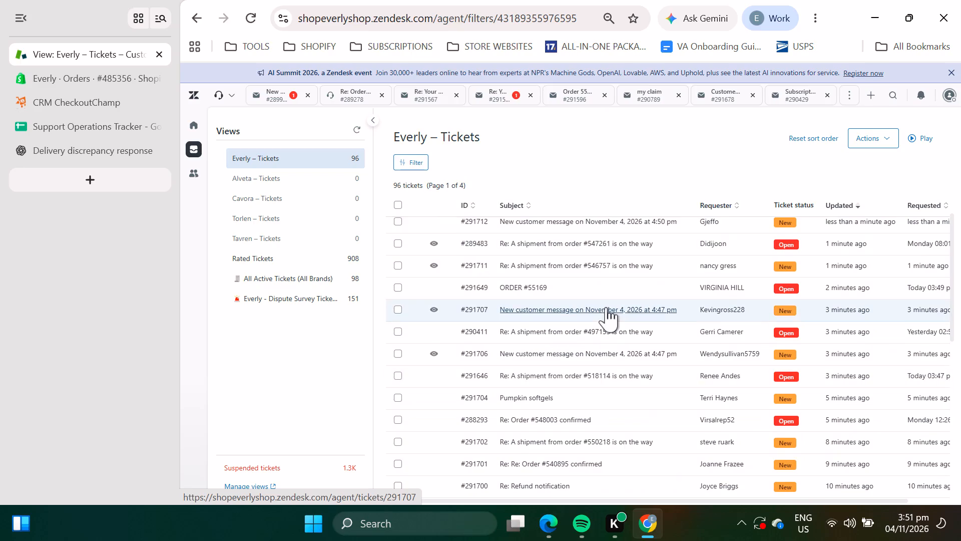
{"action": "scroll", "coordinate": [606, 307], "scroll_direction": "up", "scroll_amount": 4}
{"action": "left_click", "coordinate": [538, 251]}
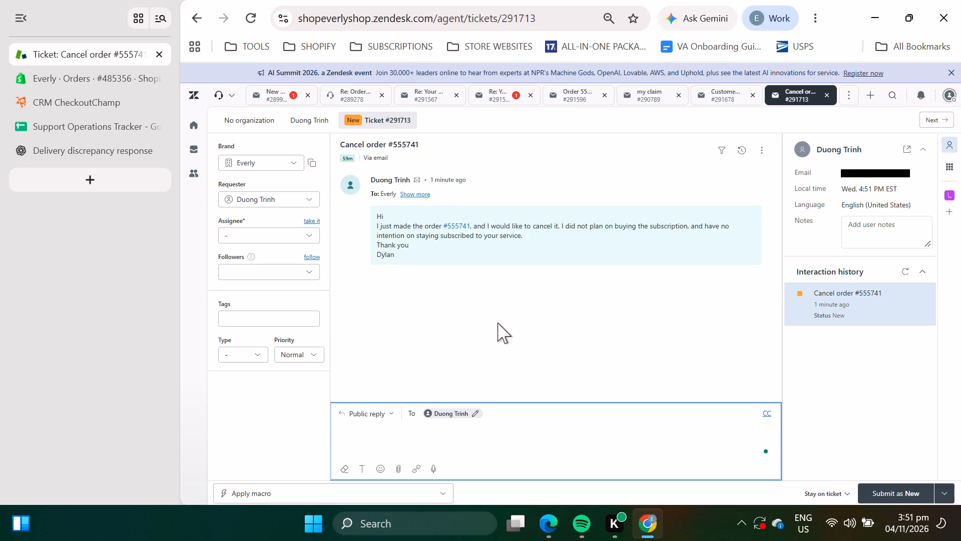
Fill the public reply with the Subscription Cancellation [Step 1 - Ask Why] (Skip if reason known) macro.
{"action": "left_click", "coordinate": [438, 488]}
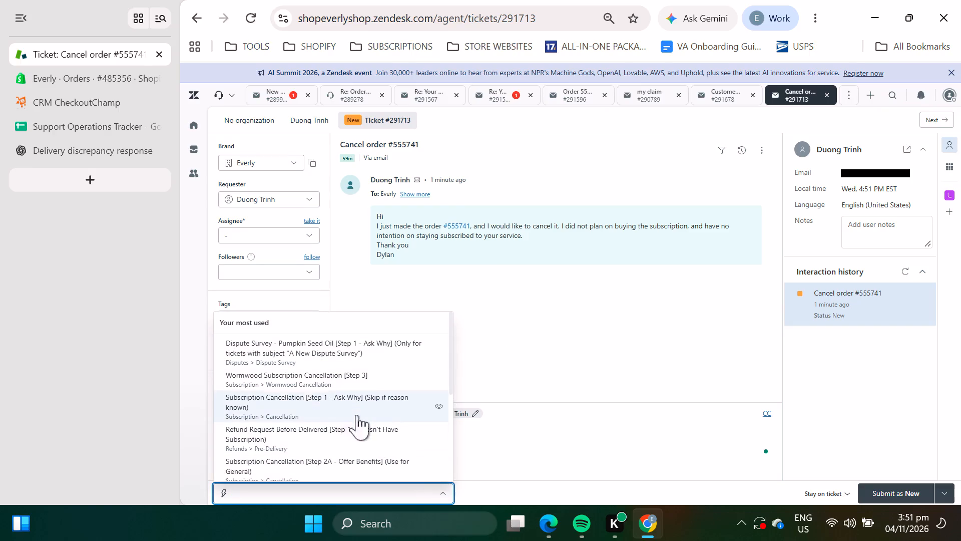
{"action": "left_click", "coordinate": [286, 401]}
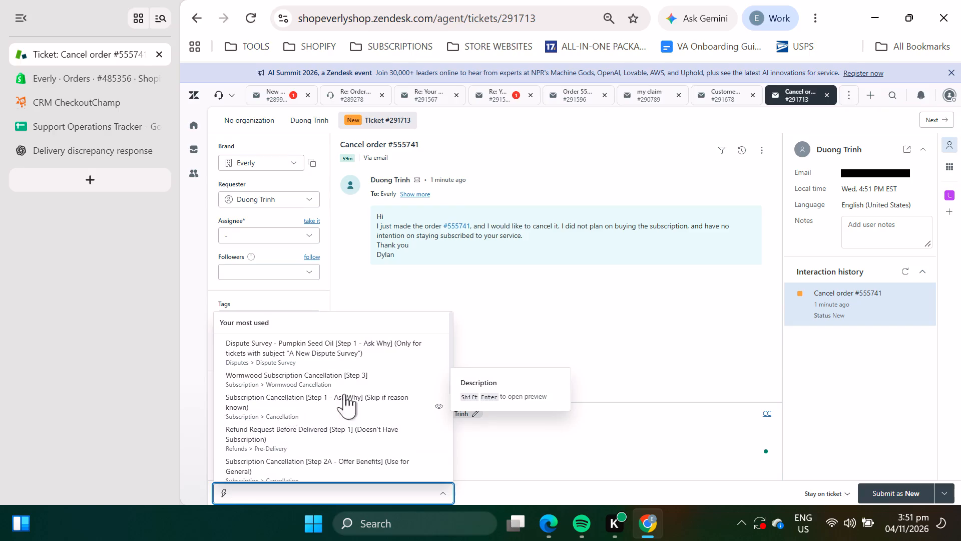
Copy the requester's email address and search the Shopify admin for it to find the customer and order.
{"action": "left_click", "coordinate": [933, 173]}
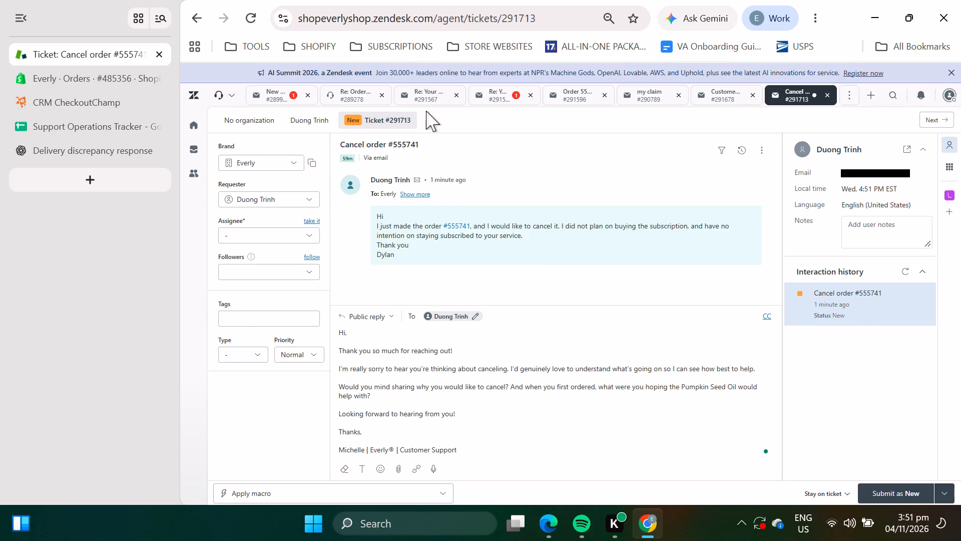
{"action": "left_click", "coordinate": [72, 82]}
{"action": "left_click", "coordinate": [254, 106]}
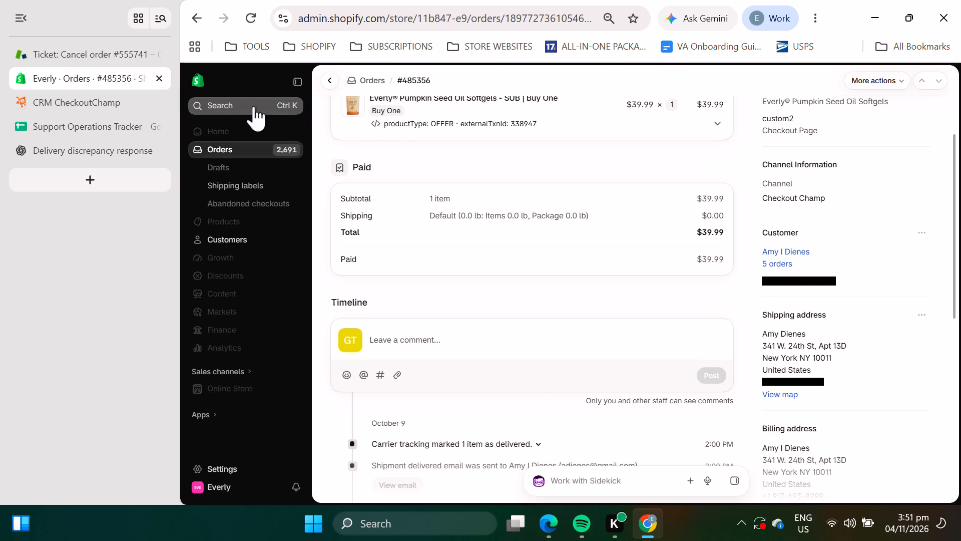
{"action": "left_click", "coordinate": [446, 160]}
{"action": "right_click", "coordinate": [446, 160]}
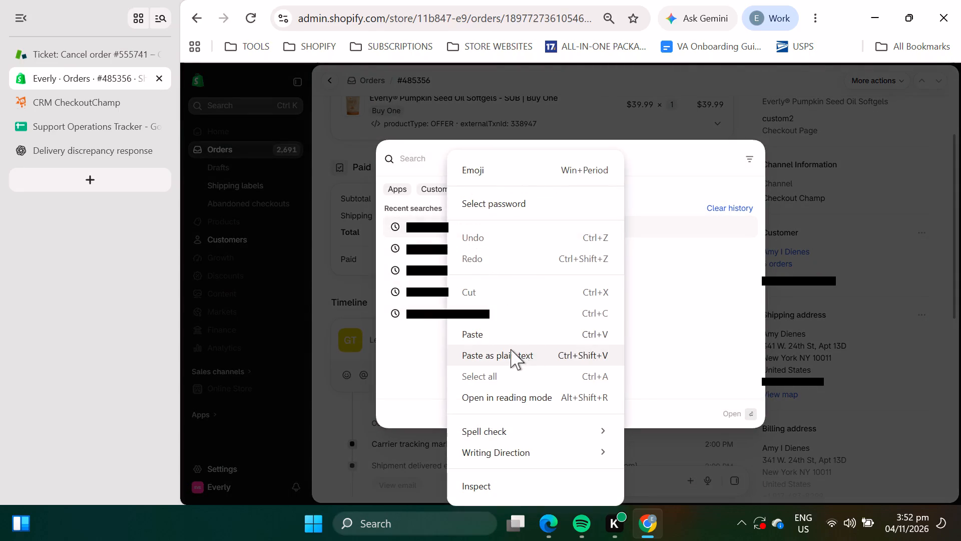
{"action": "left_click", "coordinate": [509, 347]}
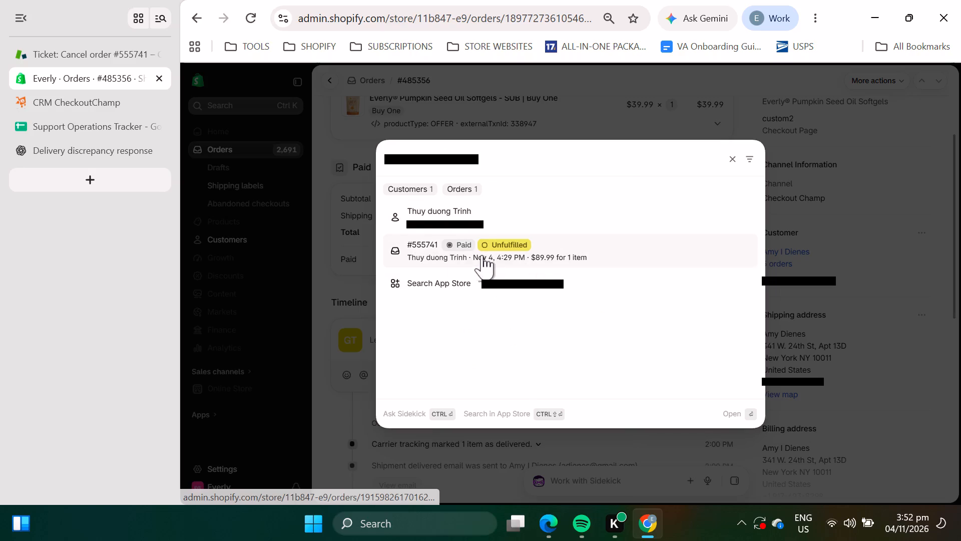
Back in the Zendesk ticket, change the reply's greeting to "Hi Thuy,".
{"action": "left_click", "coordinate": [102, 59]}
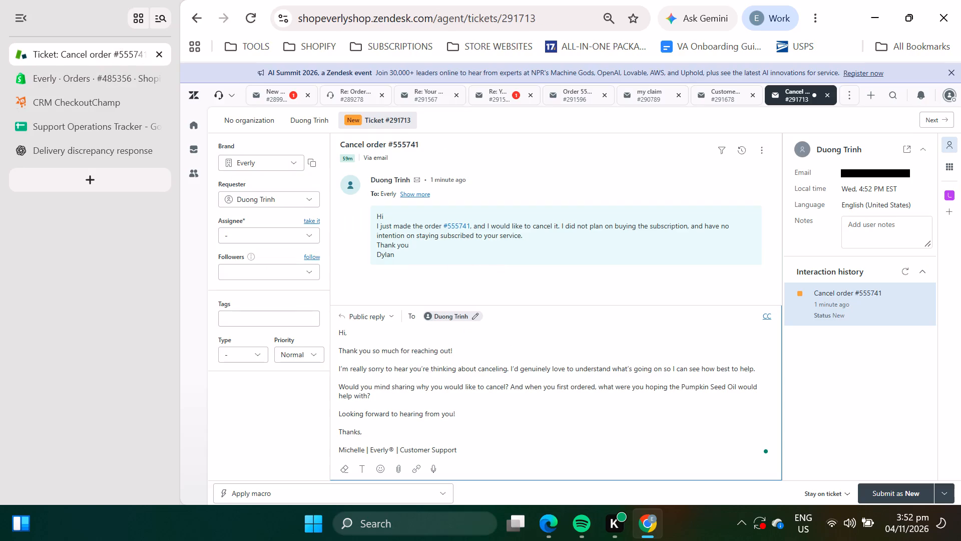
{"action": "left_click", "coordinate": [380, 338]}
{"action": "left_click", "coordinate": [380, 338]}
{"action": "key", "text": "Left"}
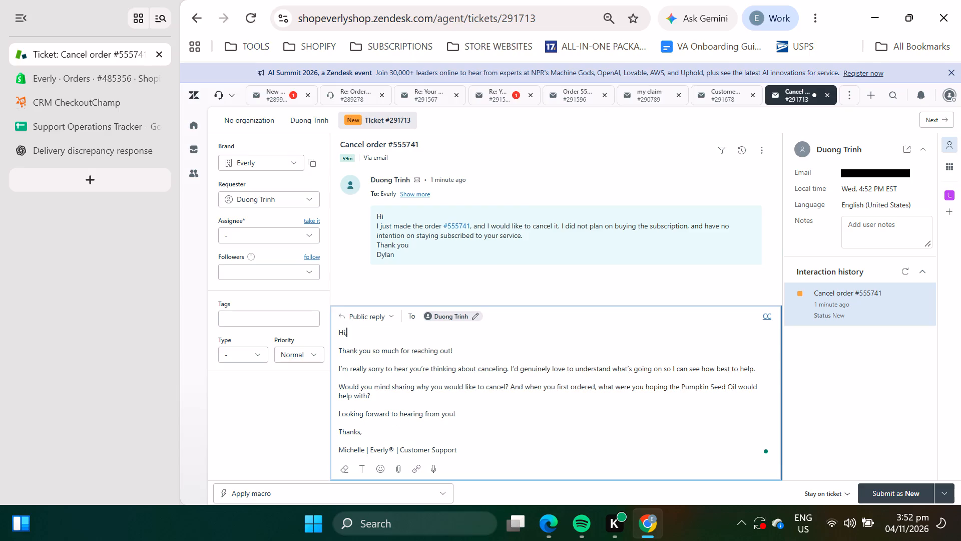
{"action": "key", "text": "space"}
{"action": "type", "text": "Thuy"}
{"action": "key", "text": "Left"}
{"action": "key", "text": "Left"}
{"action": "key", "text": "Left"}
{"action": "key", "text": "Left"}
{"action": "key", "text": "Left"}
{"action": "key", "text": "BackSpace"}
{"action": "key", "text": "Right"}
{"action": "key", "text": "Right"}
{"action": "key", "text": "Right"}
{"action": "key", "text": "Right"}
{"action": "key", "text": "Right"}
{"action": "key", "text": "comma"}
{"action": "triple_click", "coordinate": [308, 221]}
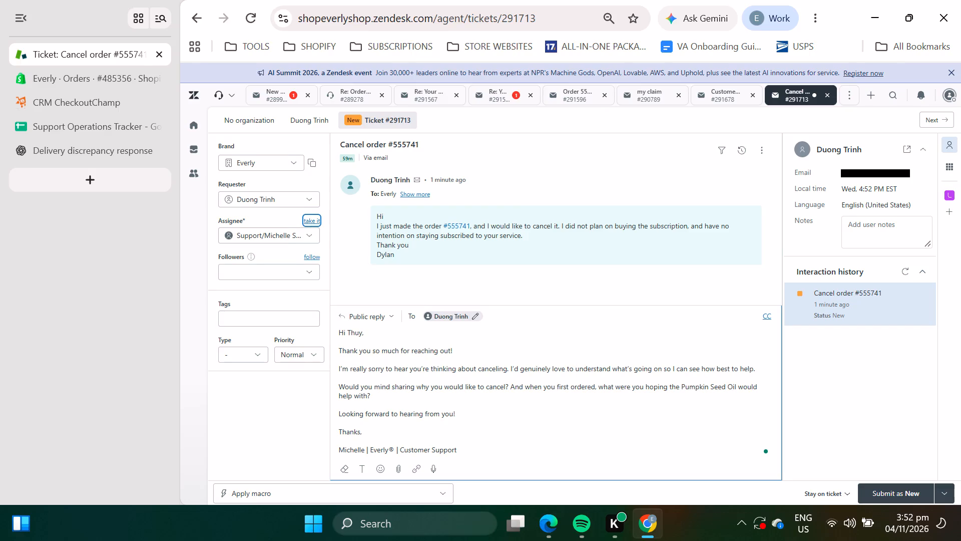
{"action": "left_click", "coordinate": [945, 495]}
{"action": "left_click", "coordinate": [917, 474]}
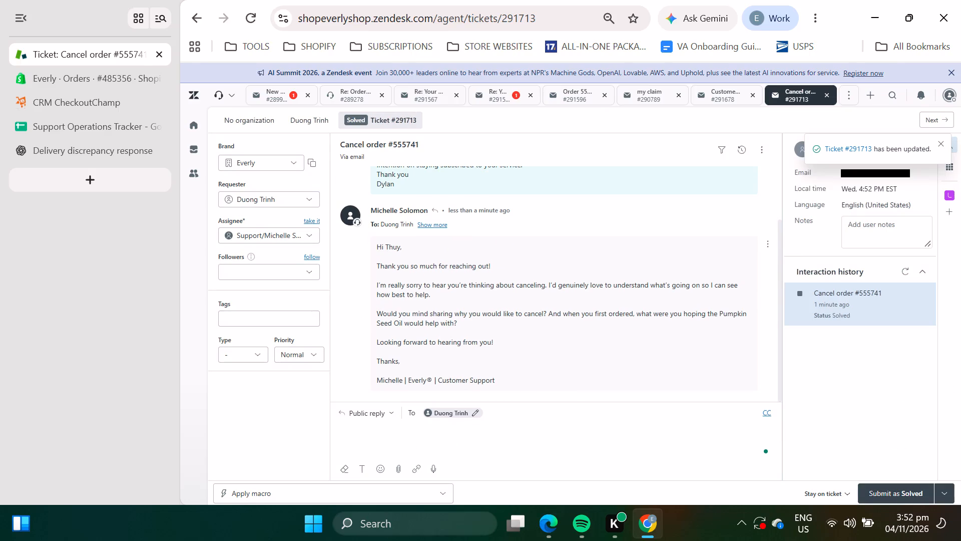
Copy the full title of the Subscription Cancellation [Step 1 - Ask Why] (Skip if reason known) macro from its preview.
{"action": "left_click", "coordinate": [428, 503]}
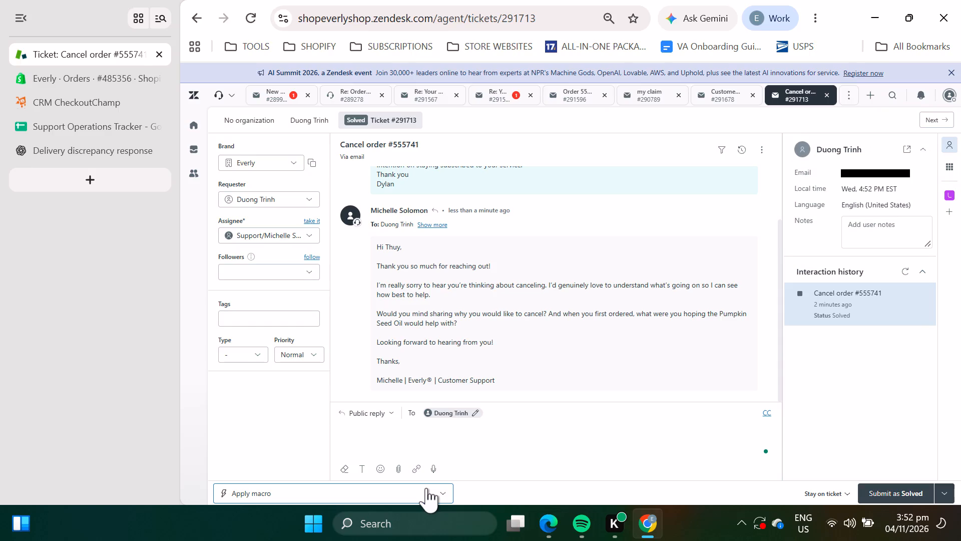
{"action": "left_click", "coordinate": [422, 491]}
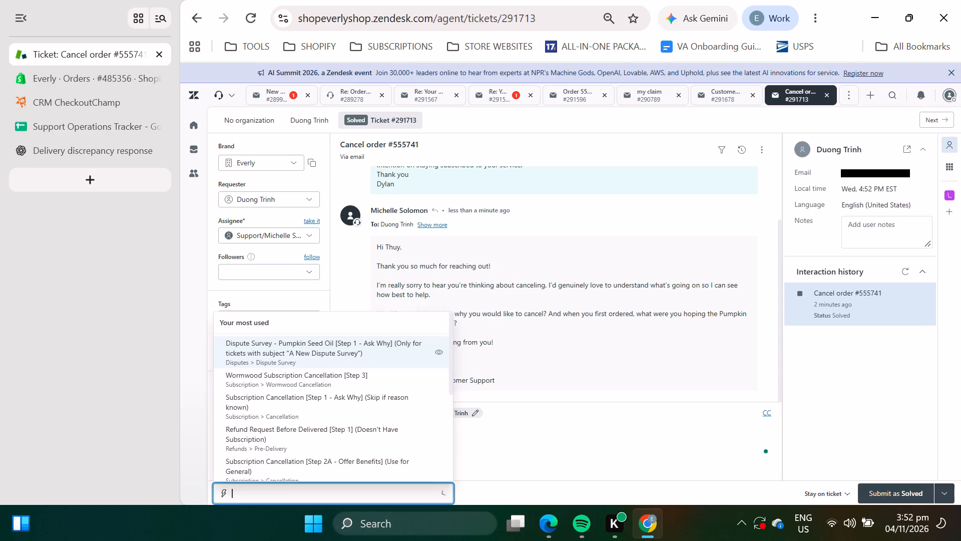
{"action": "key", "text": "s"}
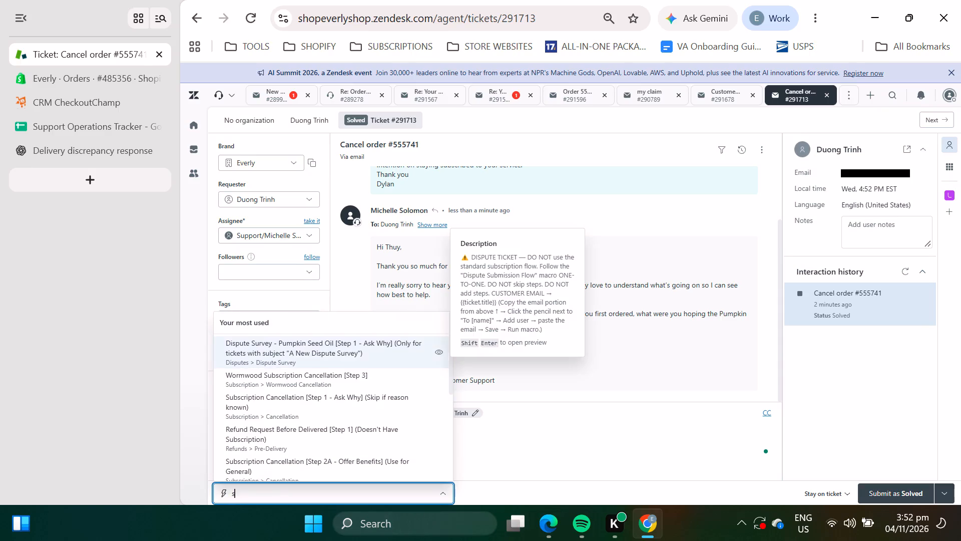
{"action": "key", "text": "BackSpace"}
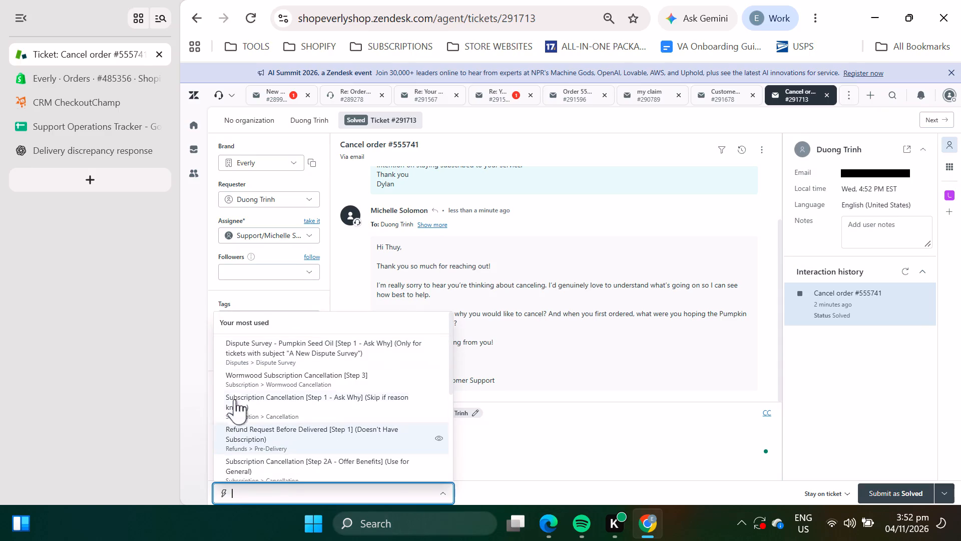
{"action": "key", "text": "shift+Return"}
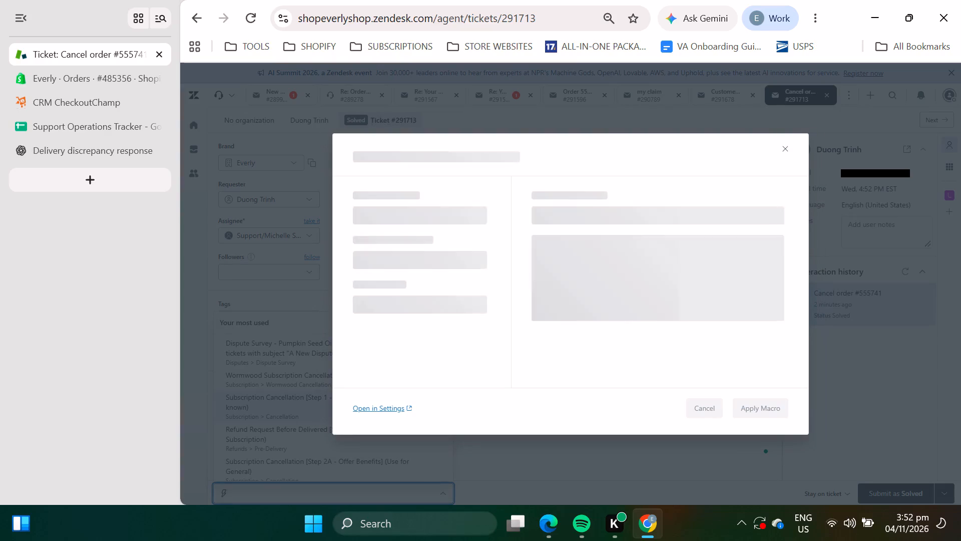
{"action": "left_click_drag", "start_coordinate": [457, 170], "coordinate": [428, 168]}
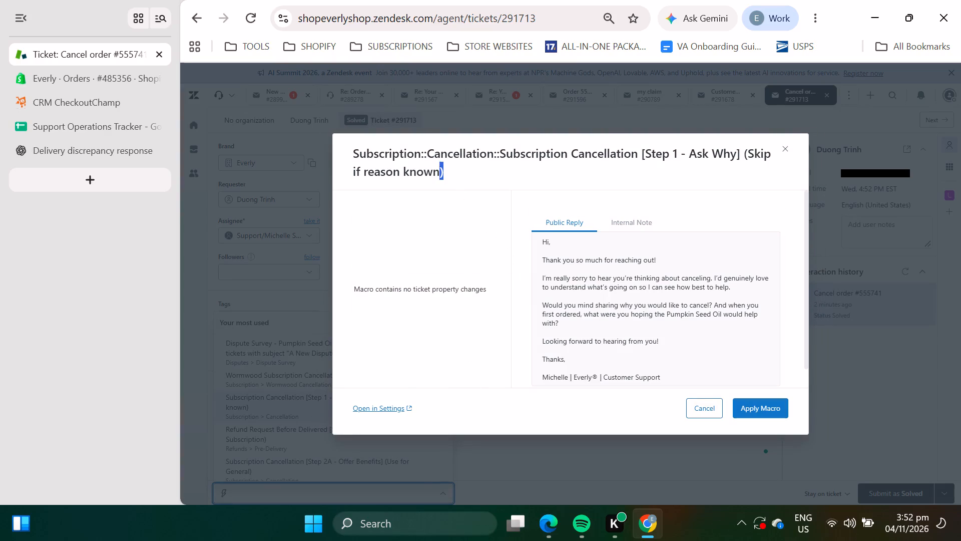
{"action": "left_click_drag", "start_coordinate": [428, 168], "coordinate": [336, 142]}
{"action": "right_click", "coordinate": [376, 164]}
{"action": "left_click", "coordinate": [409, 182]}
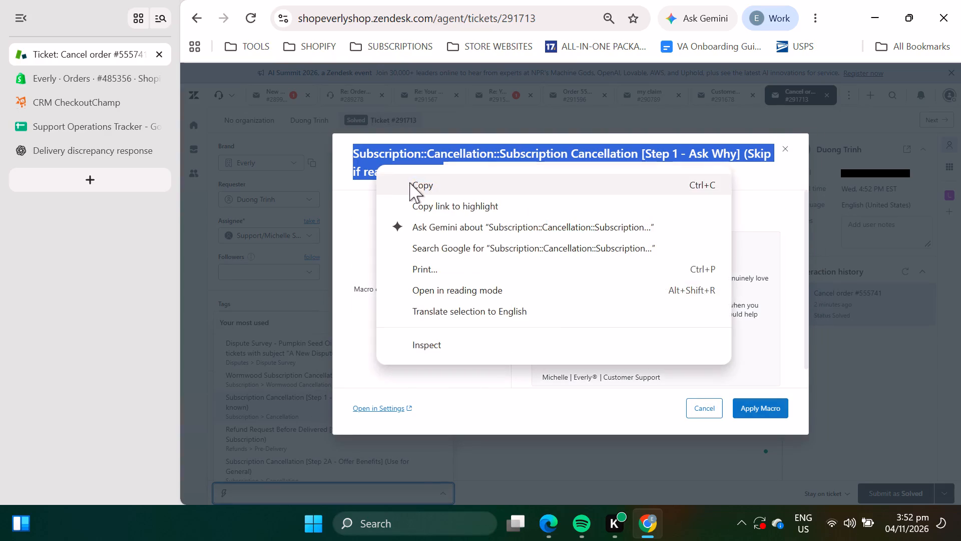
{"action": "left_click", "coordinate": [782, 150]}
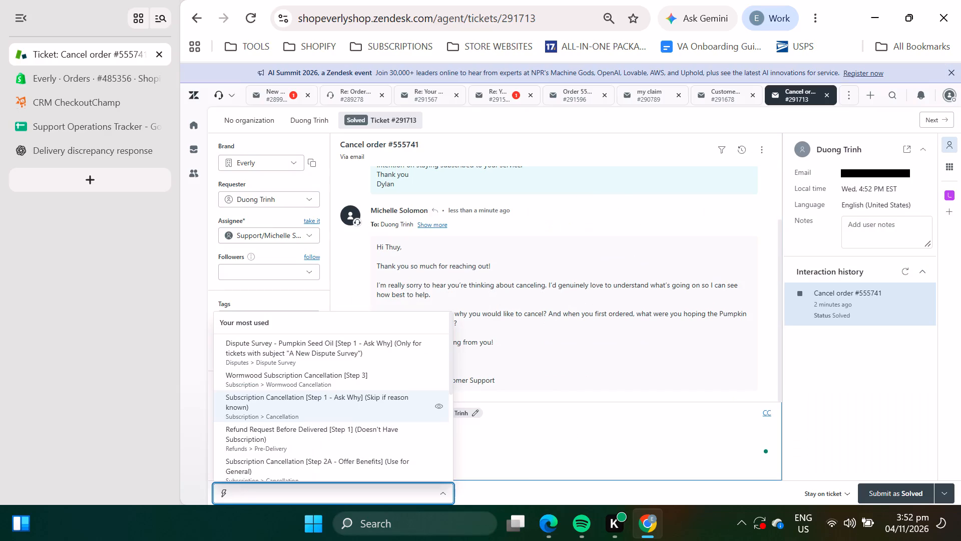
Paste the copied macro title as an internal note on ticket #291713, take the ticket and submit it as Solved.
{"action": "left_click", "coordinate": [513, 460]}
{"action": "left_click", "coordinate": [386, 416]}
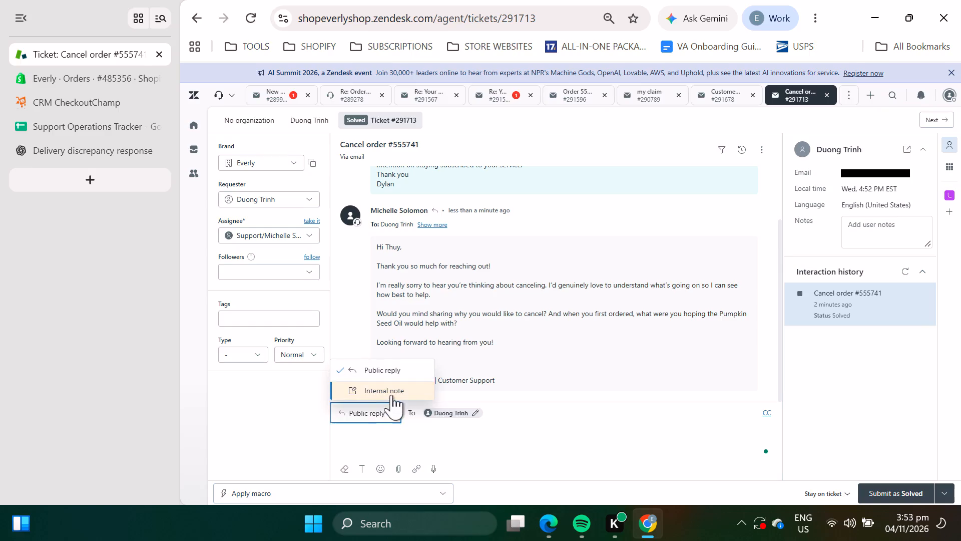
{"action": "left_click", "coordinate": [391, 395]}
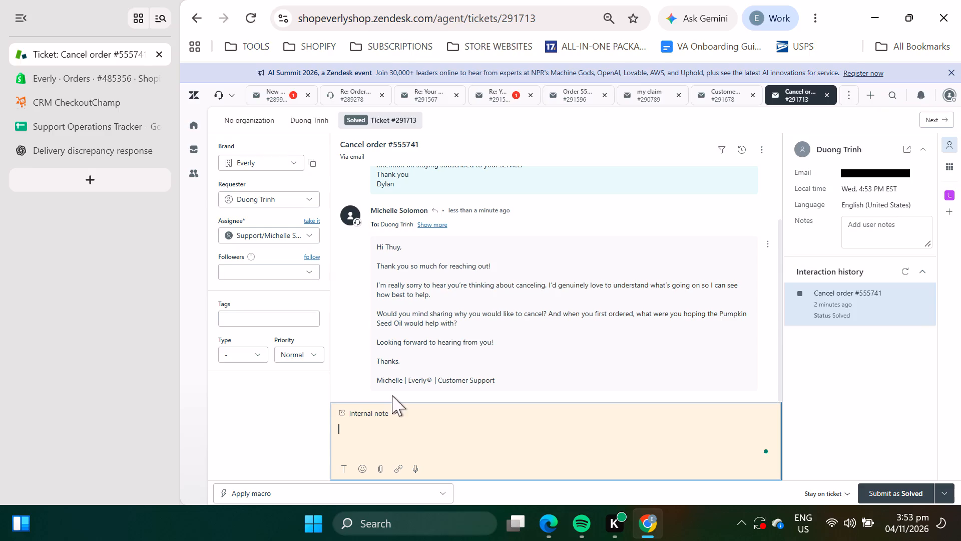
{"action": "left_click", "coordinate": [375, 436]}
{"action": "right_click", "coordinate": [375, 436]}
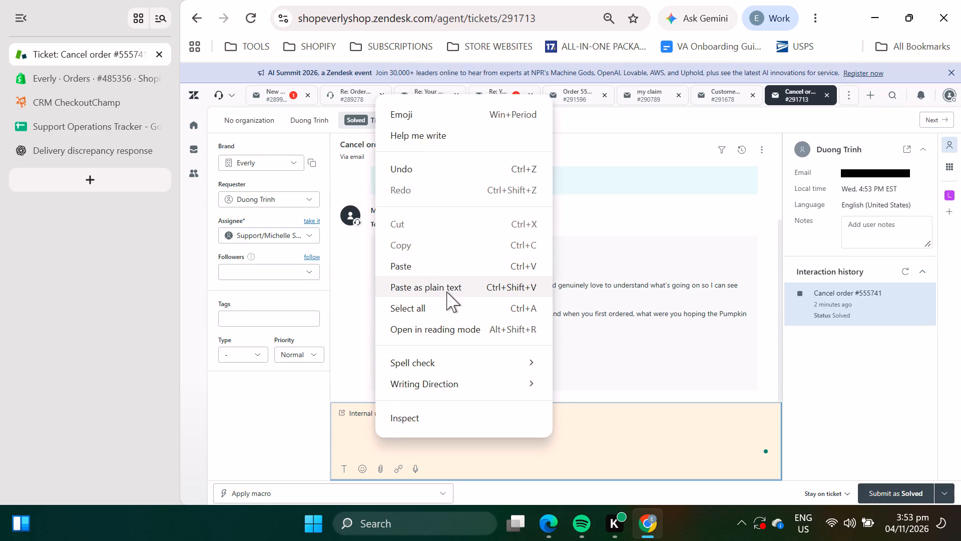
{"action": "left_click", "coordinate": [448, 289]}
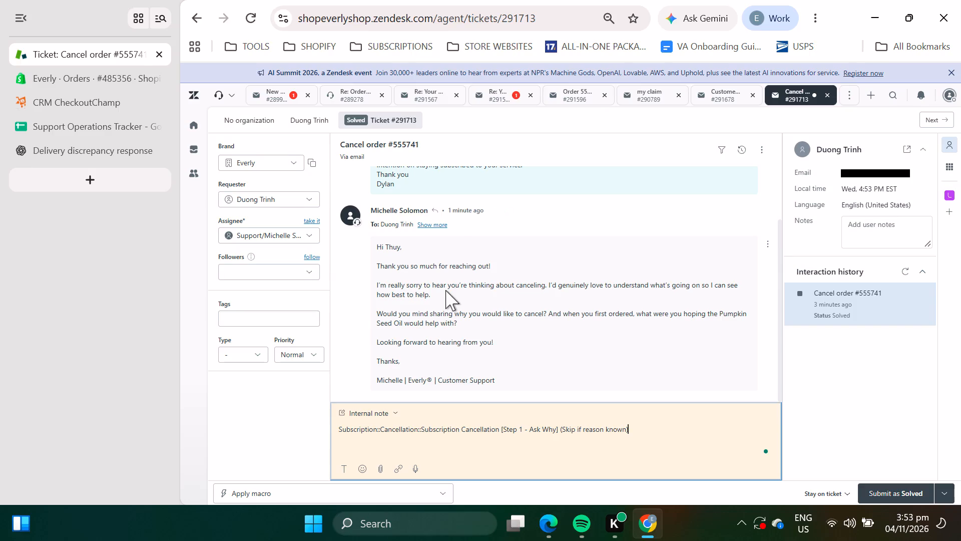
{"action": "double_click", "coordinate": [309, 219]}
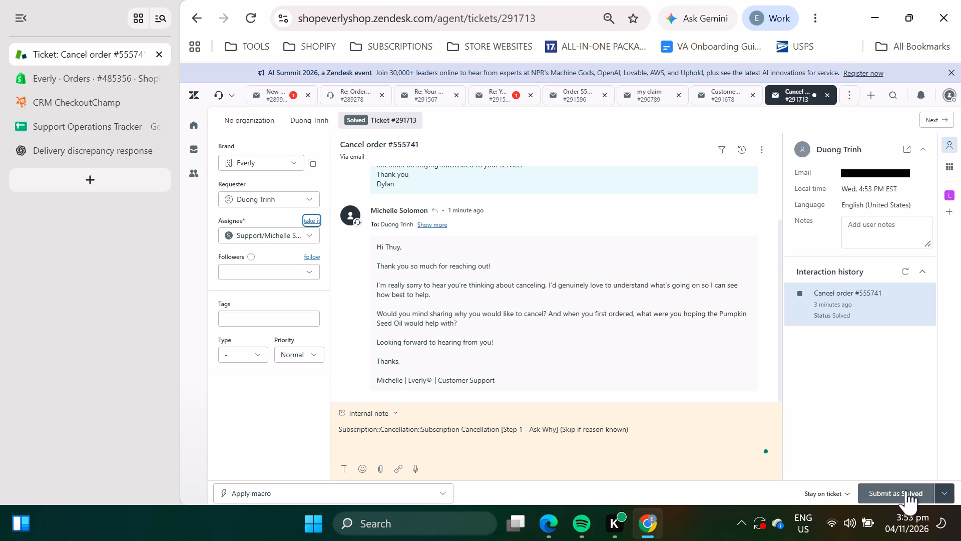
{"action": "left_click", "coordinate": [903, 491]}
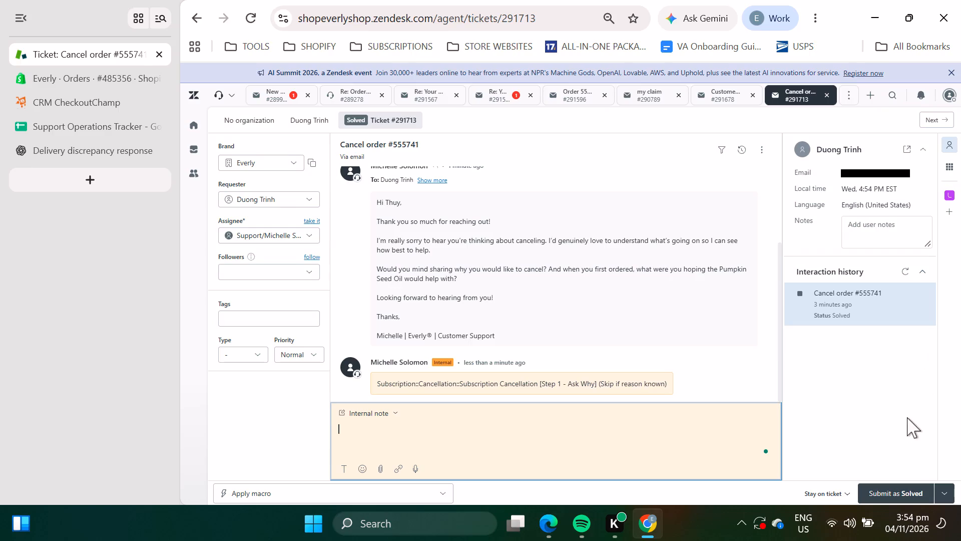
{"action": "left_click", "coordinate": [197, 147]}
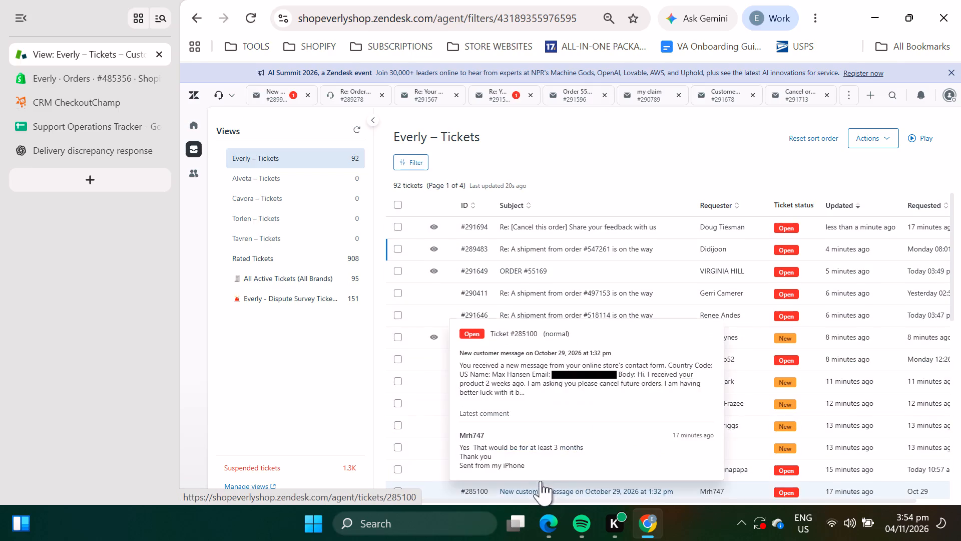
{"action": "left_click", "coordinate": [536, 472]}
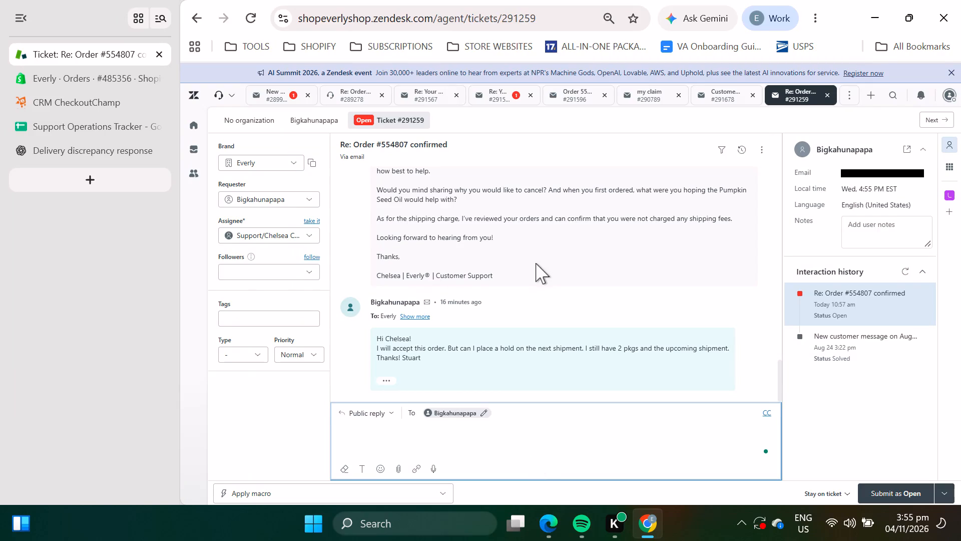
{"action": "scroll", "coordinate": [519, 293], "scroll_direction": "up", "scroll_amount": 3}
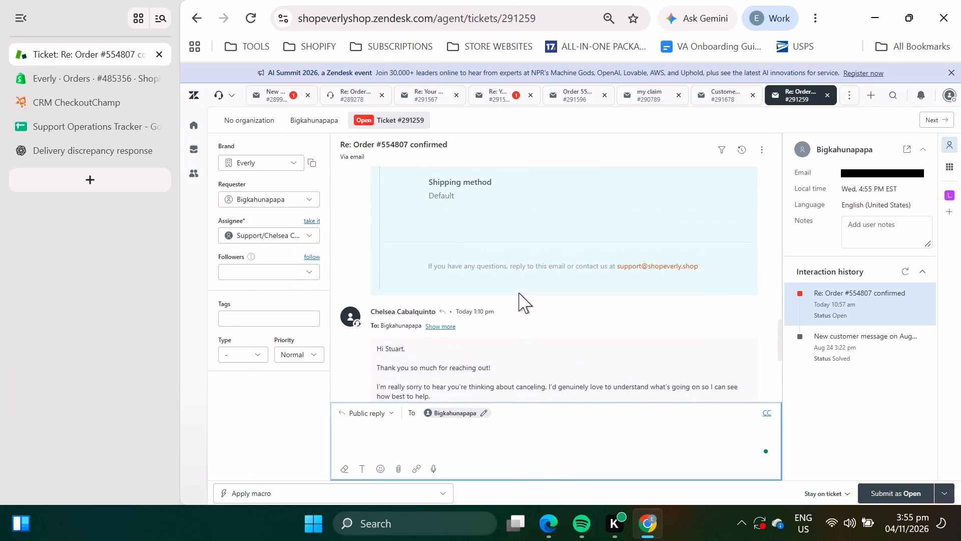
{"action": "scroll", "coordinate": [519, 293], "scroll_direction": "down", "scroll_amount": 1}
{"action": "scroll", "coordinate": [519, 293], "scroll_direction": "up", "scroll_amount": 9}
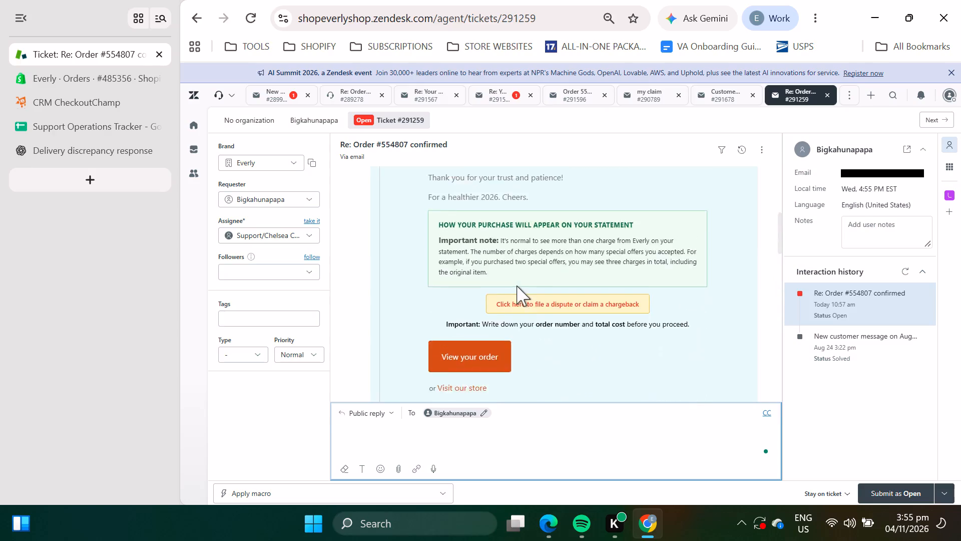
{"action": "scroll", "coordinate": [517, 286], "scroll_direction": "up", "scroll_amount": 4}
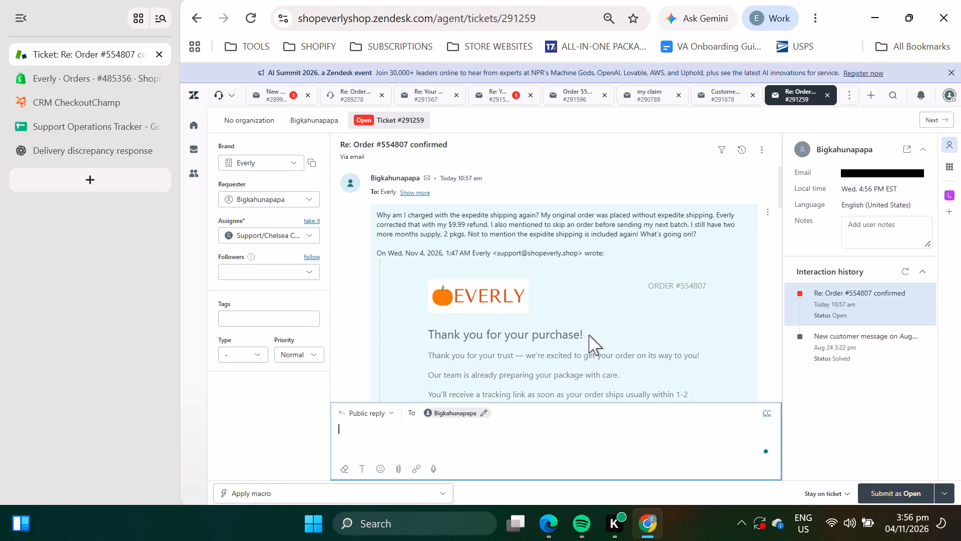
{"action": "scroll", "coordinate": [588, 334], "scroll_direction": "down", "scroll_amount": 2}
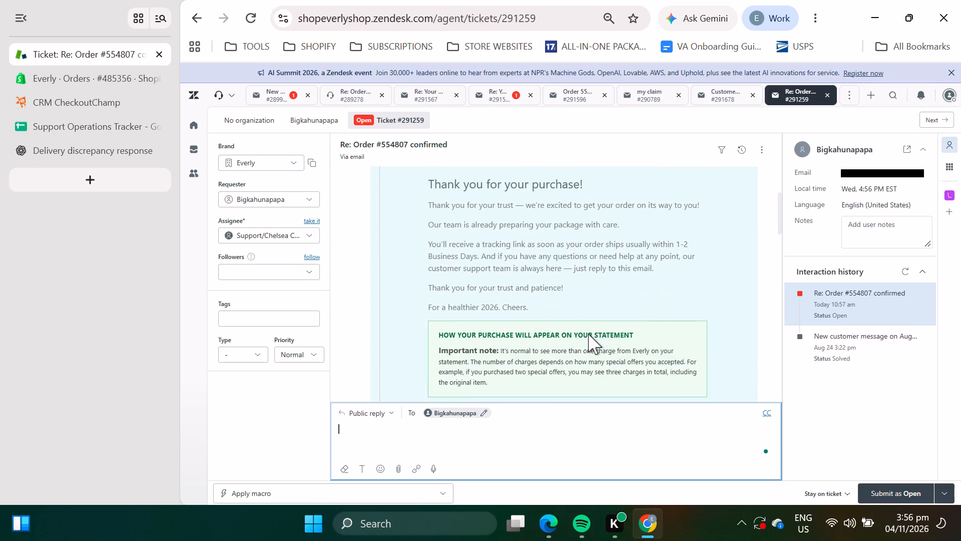
{"action": "left_click", "coordinate": [933, 173]}
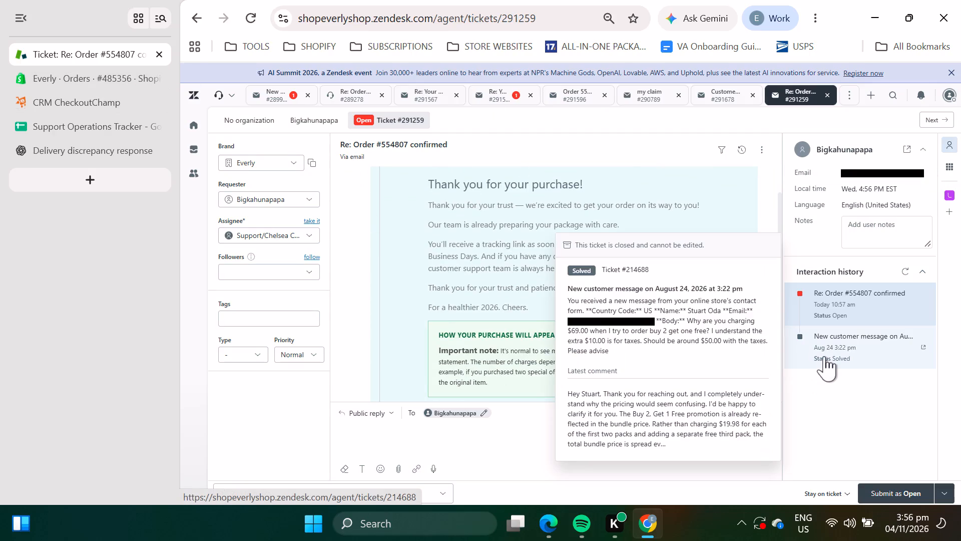
{"action": "left_click", "coordinate": [64, 67]}
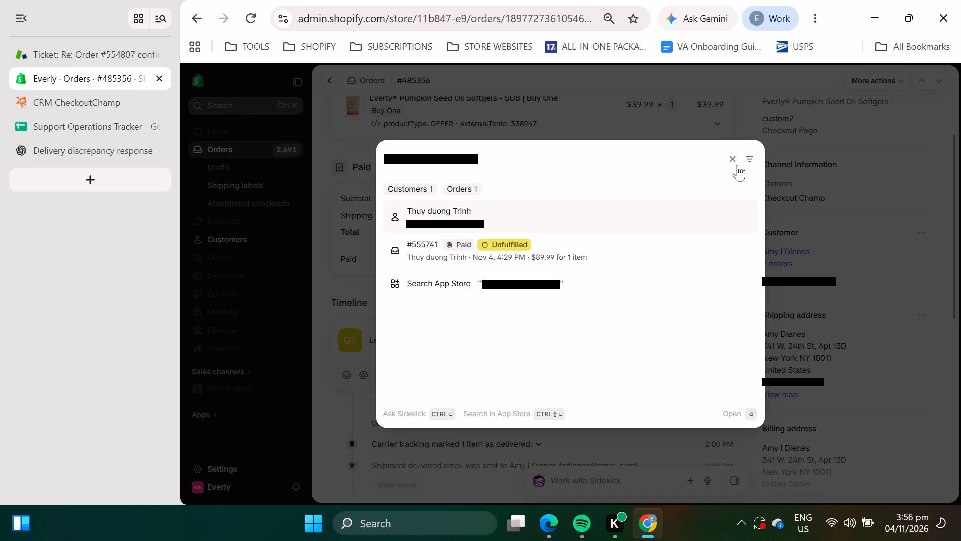
{"action": "left_click", "coordinate": [730, 160]}
{"action": "left_click", "coordinate": [416, 154]}
{"action": "right_click", "coordinate": [416, 154]}
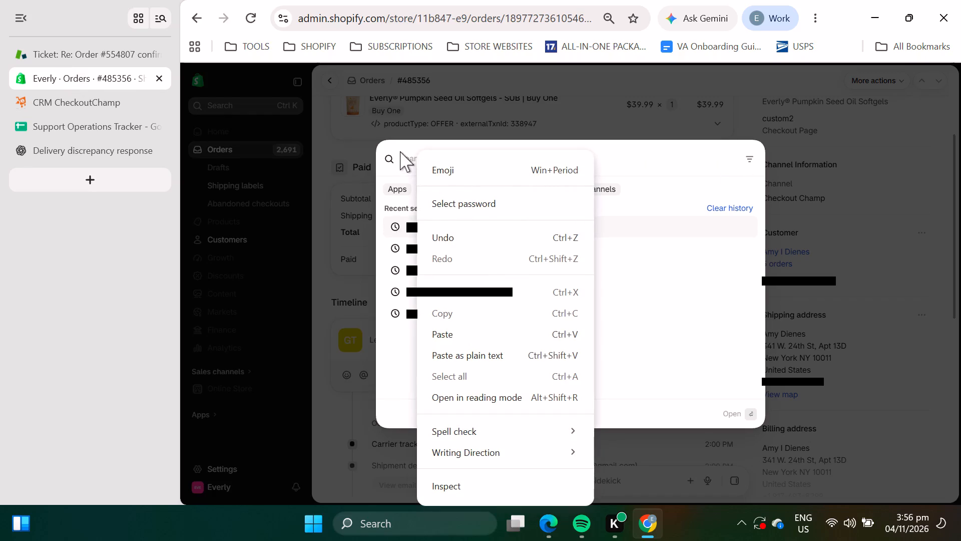
{"action": "left_click", "coordinate": [400, 151]}
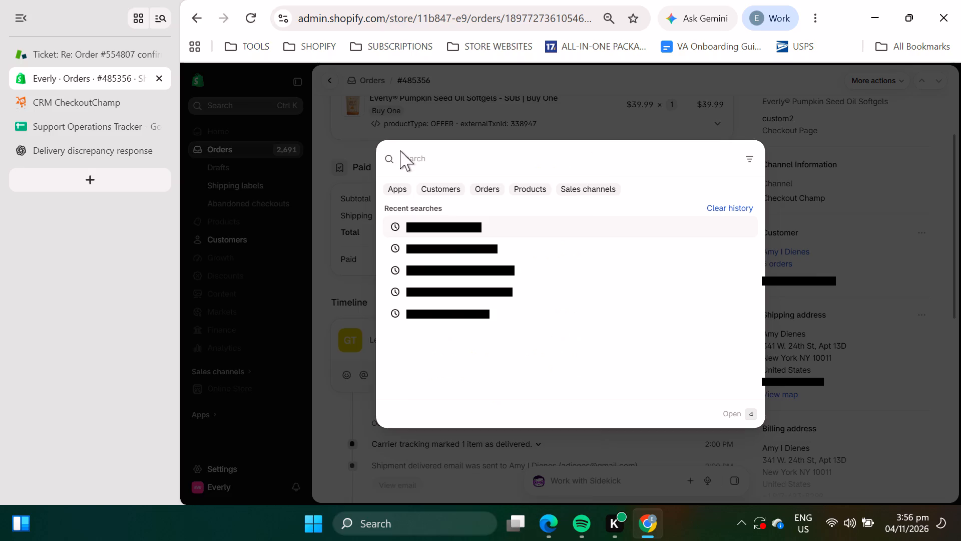
{"action": "right_click", "coordinate": [447, 160]}
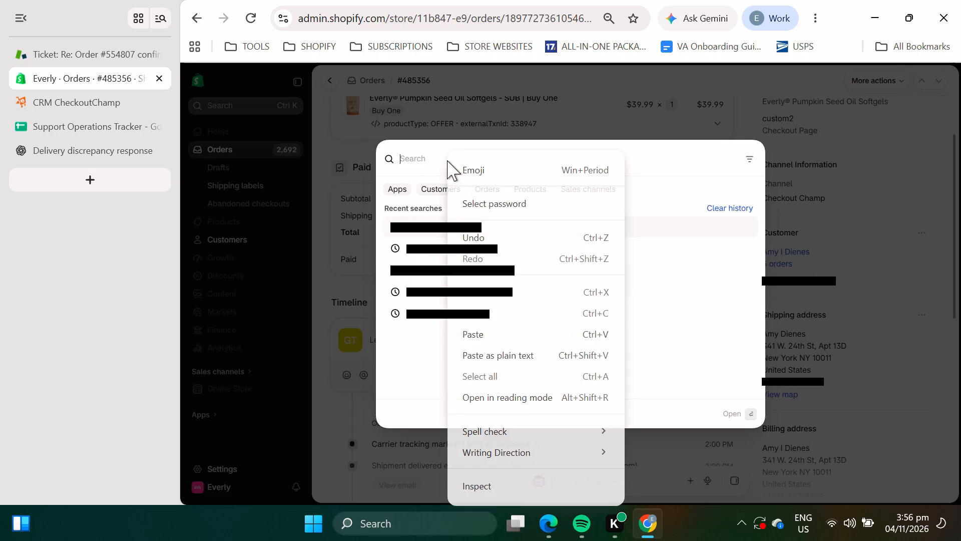
{"action": "left_click", "coordinate": [525, 332]}
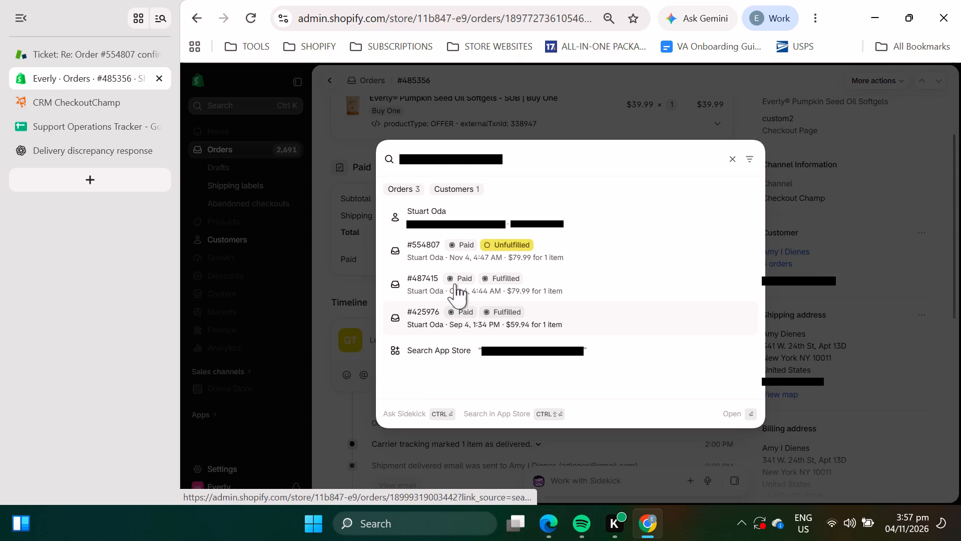
{"action": "left_click", "coordinate": [444, 252]}
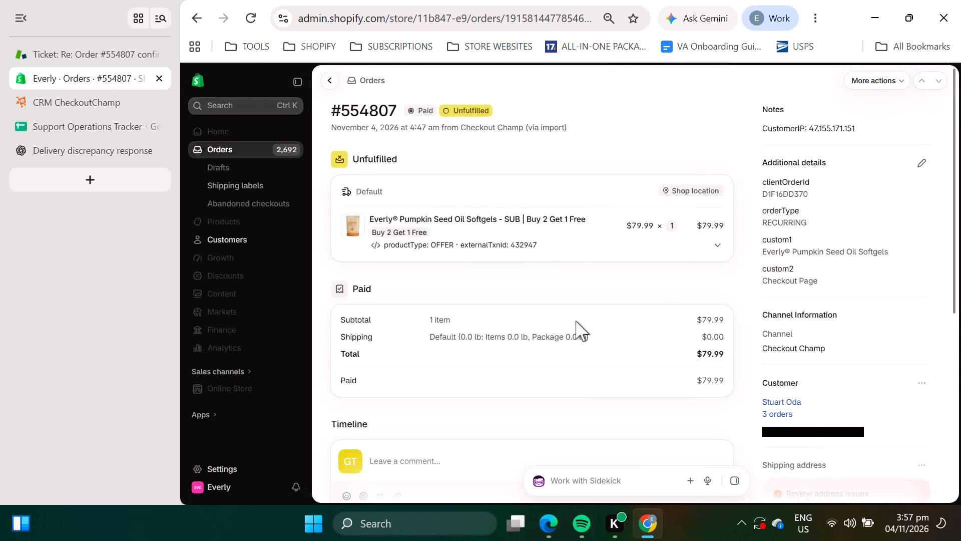
{"action": "scroll", "coordinate": [577, 321], "scroll_direction": "down", "scroll_amount": 2}
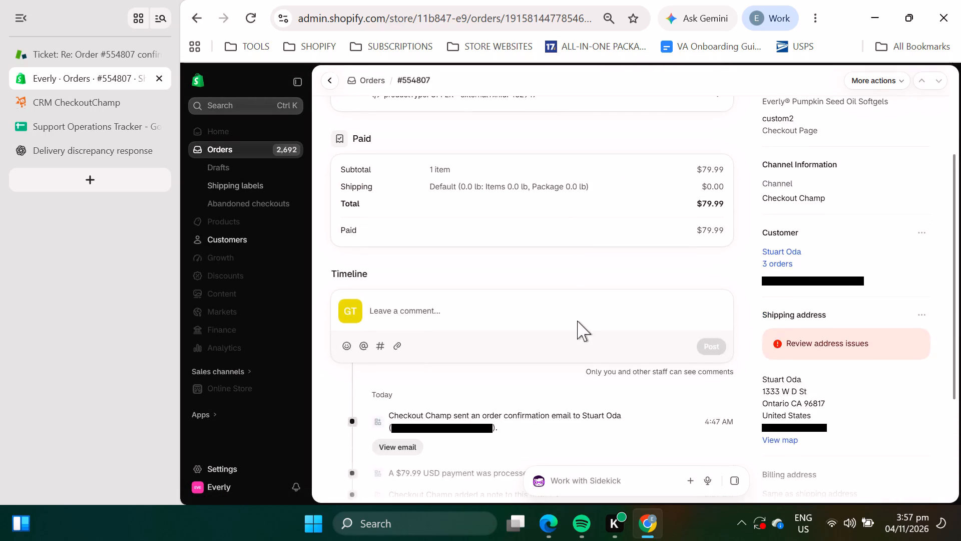
{"action": "scroll", "coordinate": [577, 321], "scroll_direction": "down", "scroll_amount": 2}
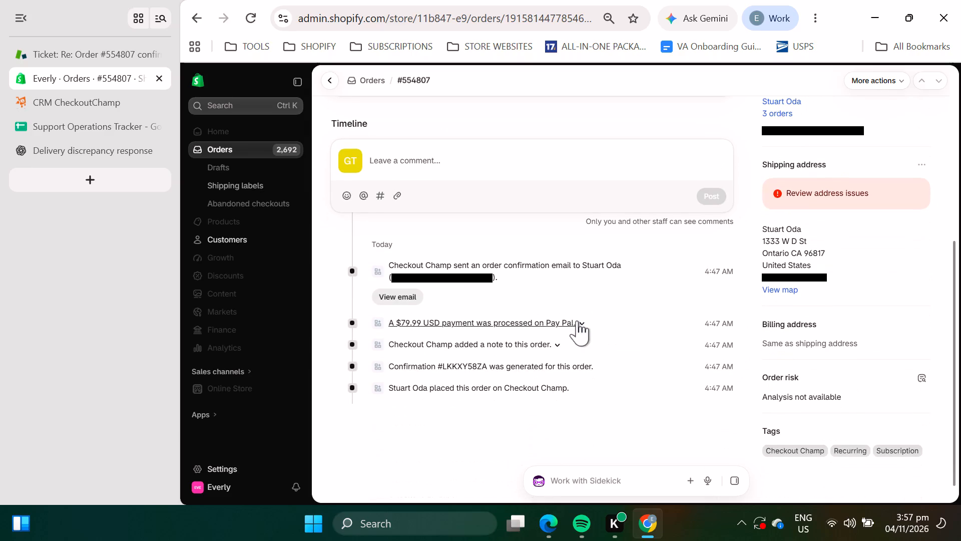
{"action": "scroll", "coordinate": [577, 321], "scroll_direction": "up", "scroll_amount": 3}
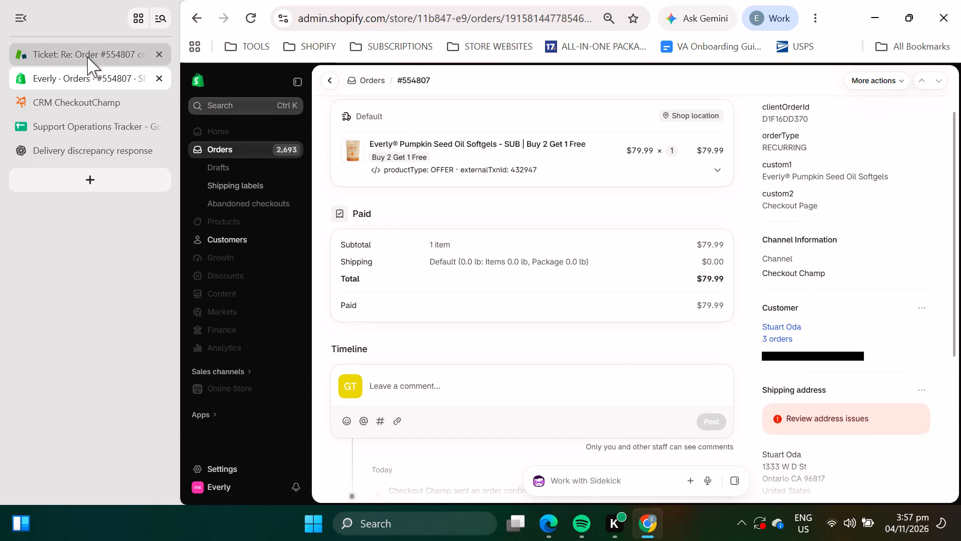
{"action": "left_click", "coordinate": [87, 55]}
{"action": "scroll", "coordinate": [534, 281], "scroll_direction": "down", "scroll_amount": 9}
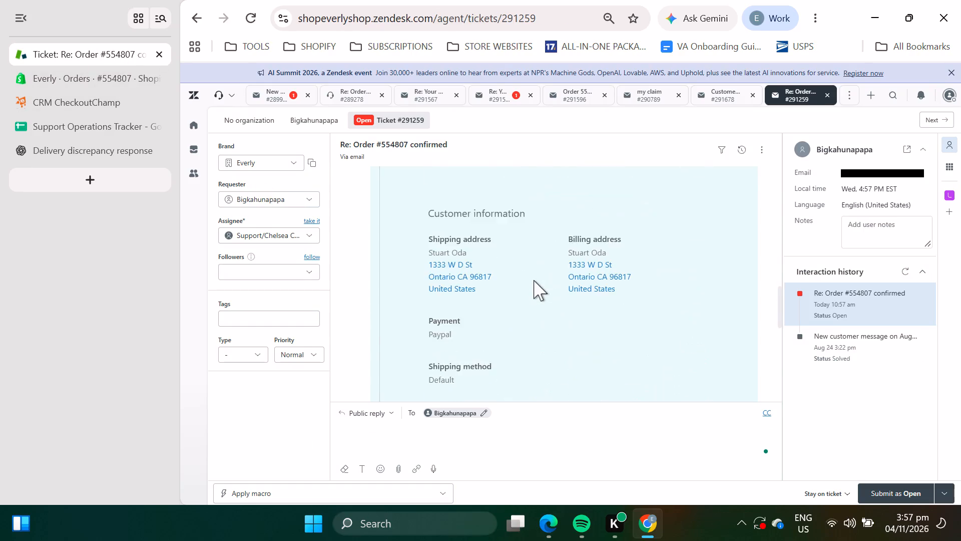
{"action": "scroll", "coordinate": [534, 280], "scroll_direction": "down", "scroll_amount": 4}
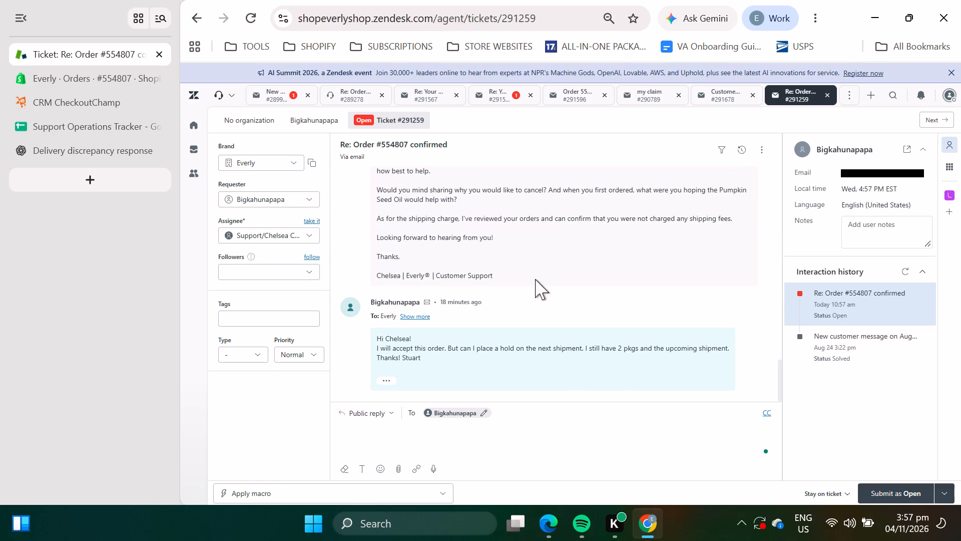
{"action": "scroll", "coordinate": [535, 279], "scroll_direction": "down", "scroll_amount": 2}
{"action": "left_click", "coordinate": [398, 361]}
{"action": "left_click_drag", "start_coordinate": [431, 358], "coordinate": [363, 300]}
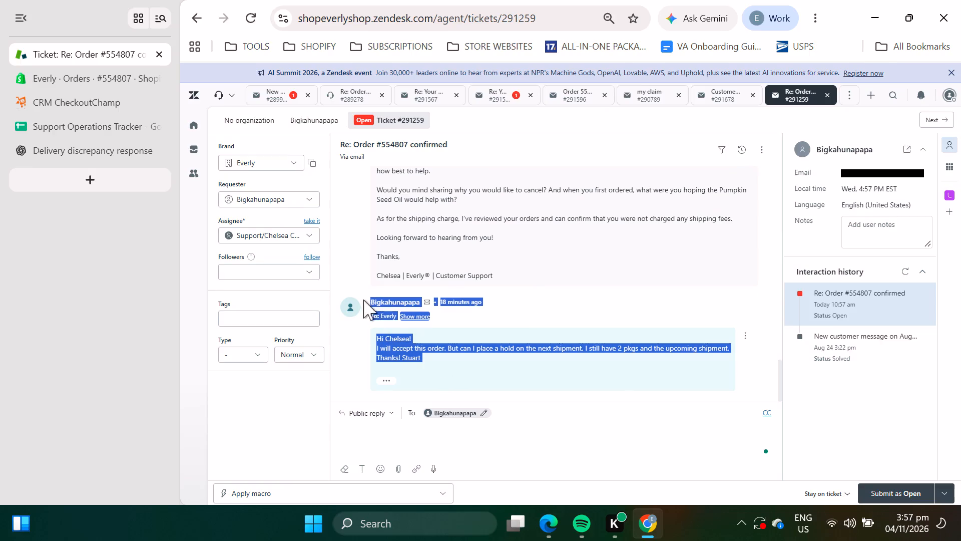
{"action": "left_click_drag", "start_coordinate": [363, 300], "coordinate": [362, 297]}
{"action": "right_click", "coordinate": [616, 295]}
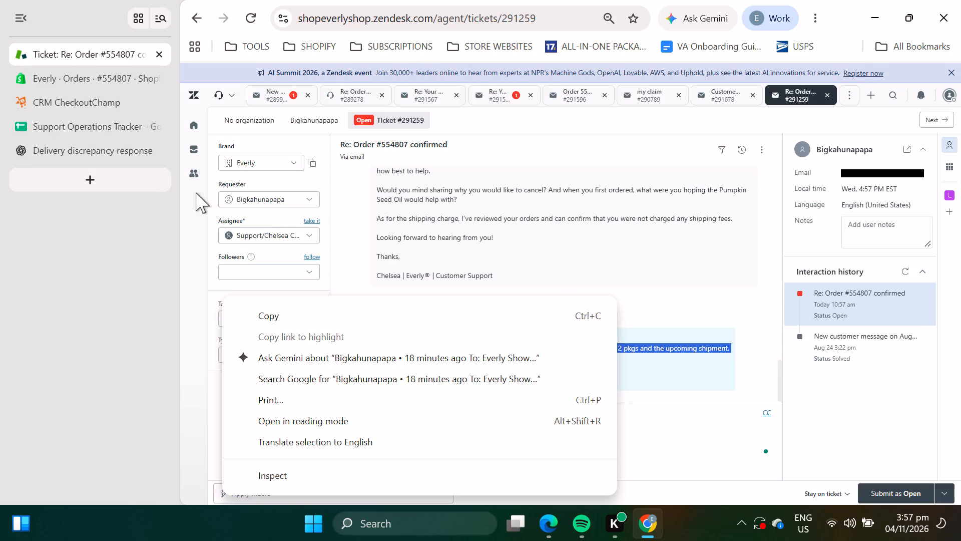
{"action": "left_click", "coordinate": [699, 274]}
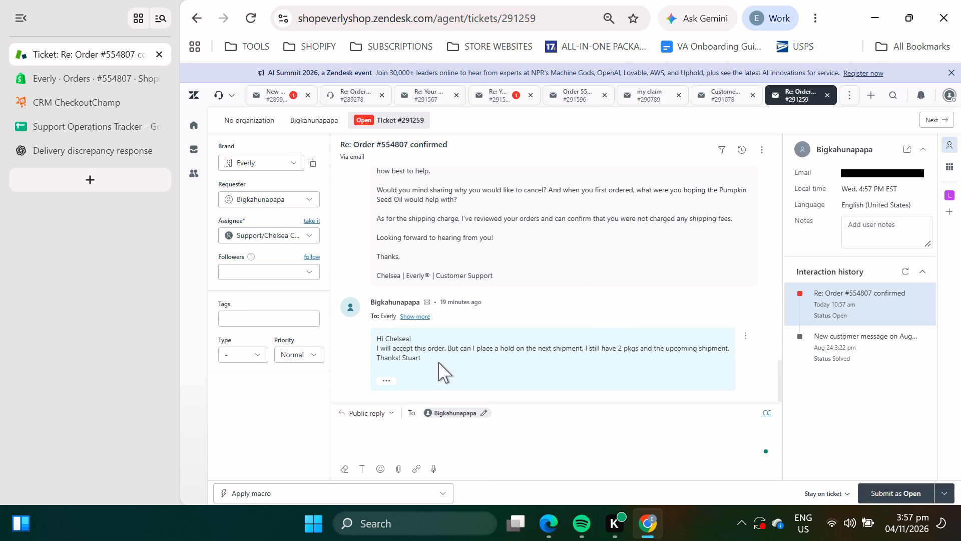
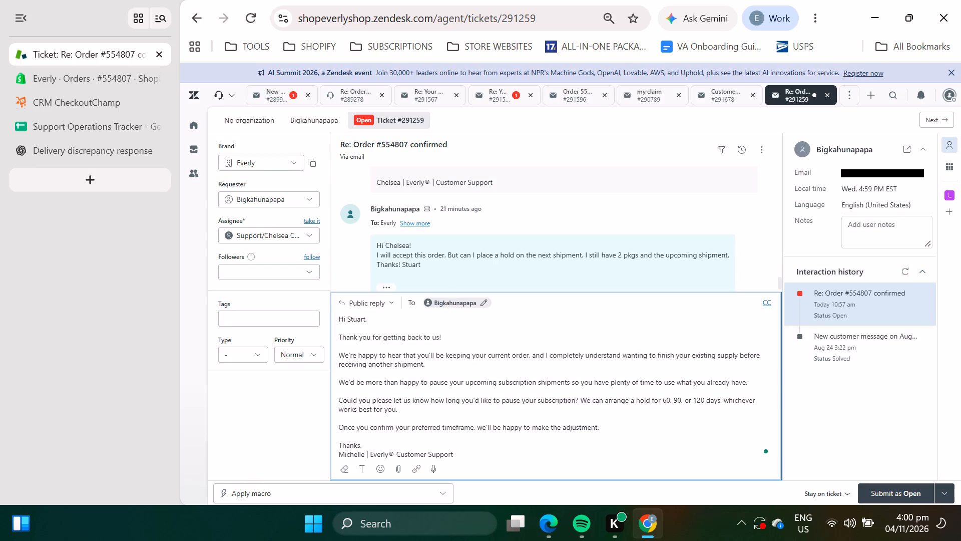
Assign ticket #291259 to yourself, replacing the current assignee.
{"action": "scroll", "coordinate": [435, 375], "scroll_direction": "down", "scroll_amount": 2}
{"action": "left_click", "coordinate": [315, 221]}
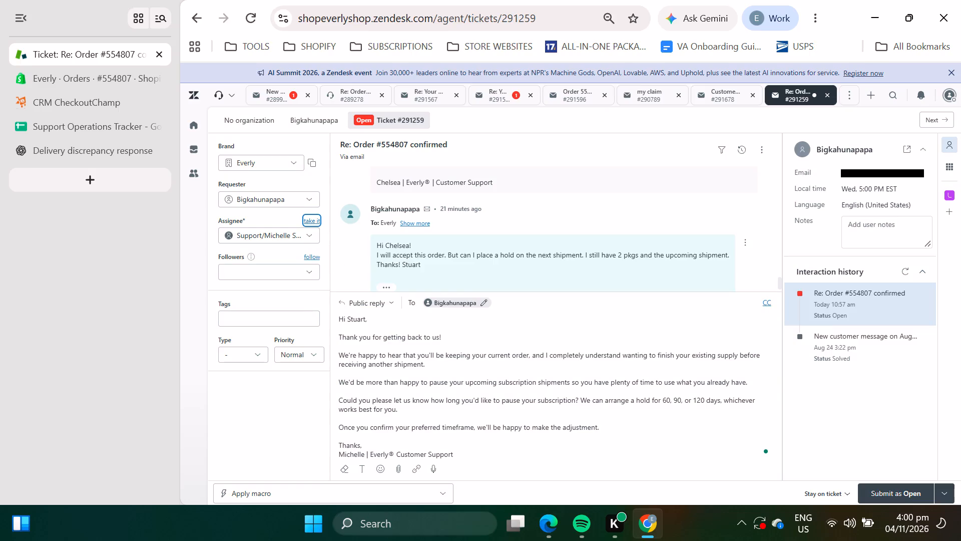
{"action": "scroll", "coordinate": [508, 397], "scroll_direction": "down", "scroll_amount": 2}
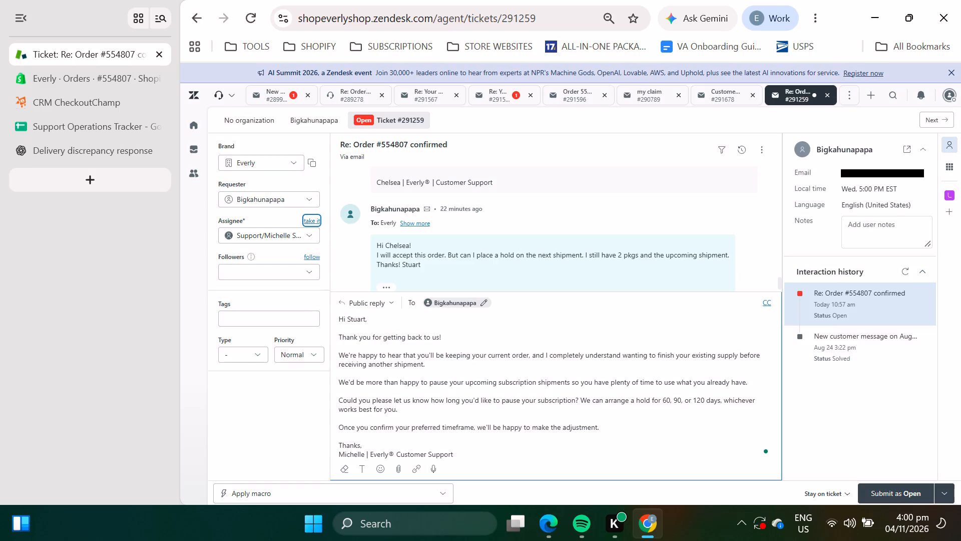
{"action": "double_click", "coordinate": [309, 218]}
Submit ticket #291259 as Solved, sending the subscription-hold reply to the customer.
{"action": "left_click", "coordinate": [441, 359]}
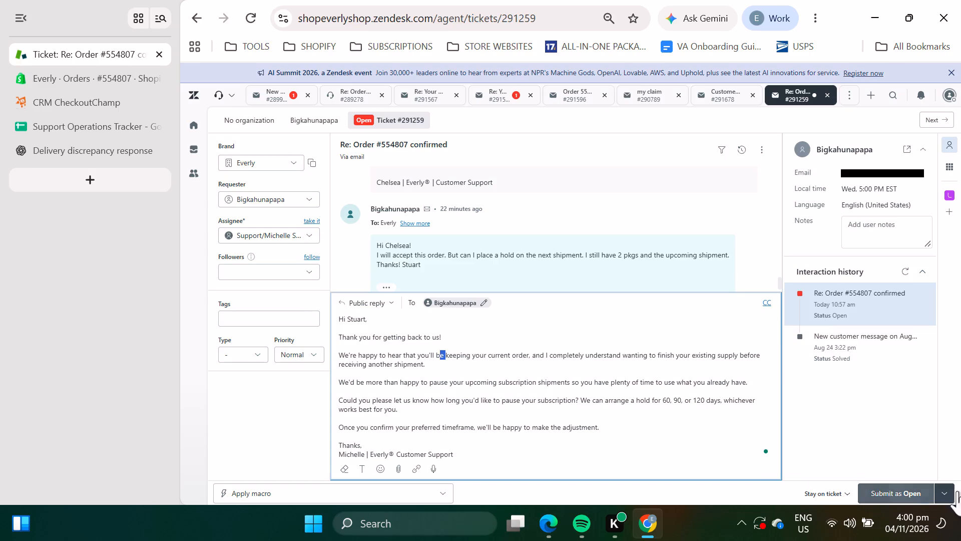
{"action": "left_click", "coordinate": [953, 493]}
{"action": "scroll", "coordinate": [460, 416], "scroll_direction": "up", "scroll_amount": 2}
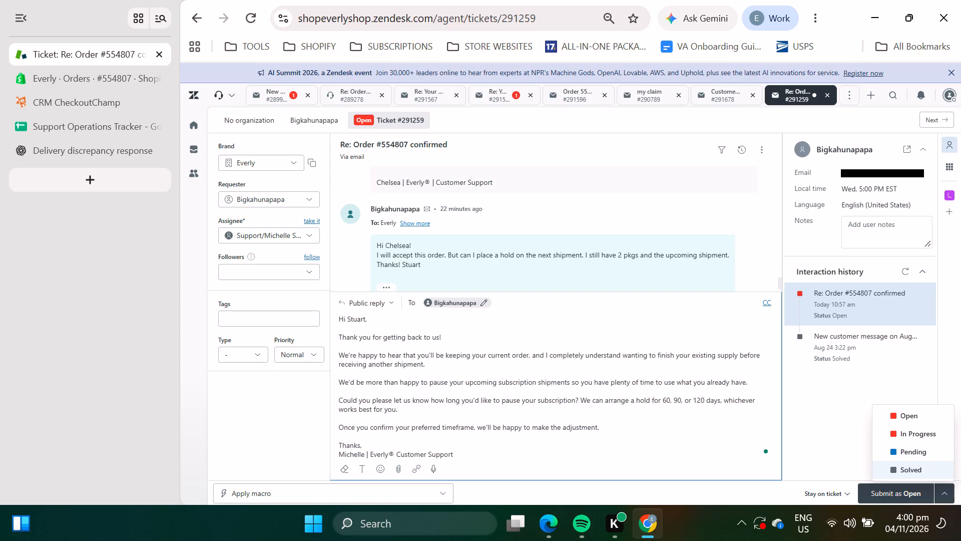
{"action": "scroll", "coordinate": [459, 405], "scroll_direction": "down", "scroll_amount": 2}
{"action": "left_click", "coordinate": [909, 469]}
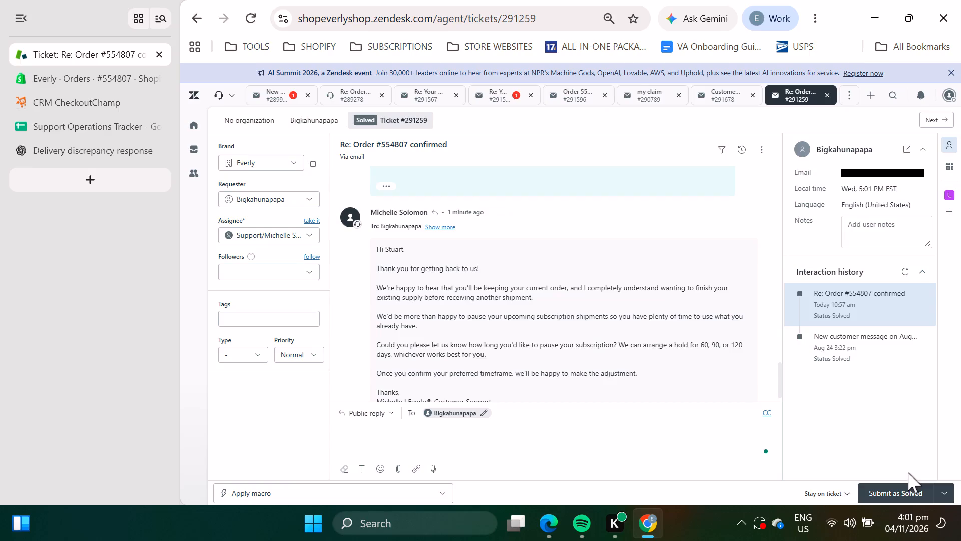
Open the Subscriptions ticket #291715 from the Everly – Tickets view and read the requester's latest message.
{"action": "left_click", "coordinate": [197, 144]}
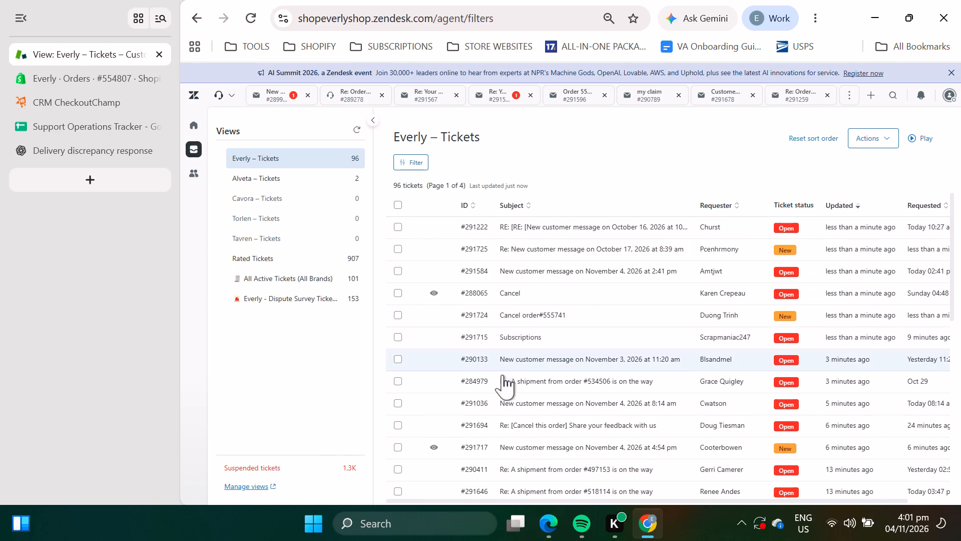
{"action": "left_click", "coordinate": [514, 339]}
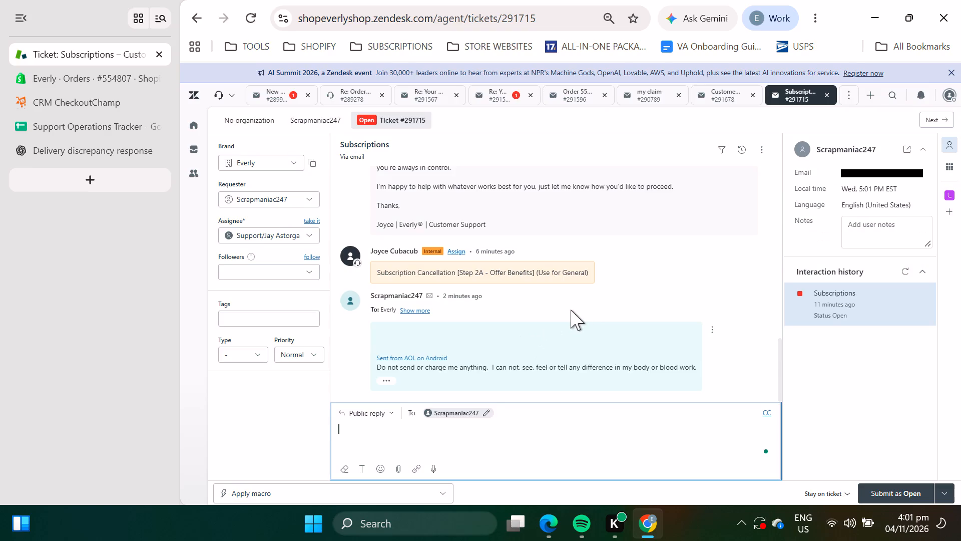
{"action": "scroll", "coordinate": [571, 309], "scroll_direction": "up", "scroll_amount": 1}
{"action": "scroll", "coordinate": [571, 309], "scroll_direction": "down", "scroll_amount": 2}
Copy the ticket requester's email address and search the Everly Shopify store for it.
{"action": "left_click", "coordinate": [931, 170]}
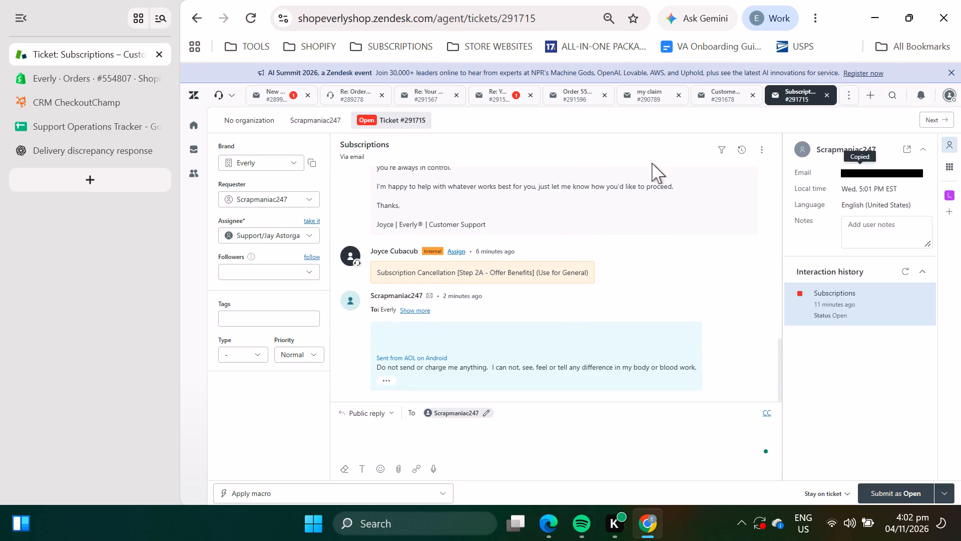
{"action": "left_click", "coordinate": [69, 71]}
{"action": "left_click", "coordinate": [243, 106]}
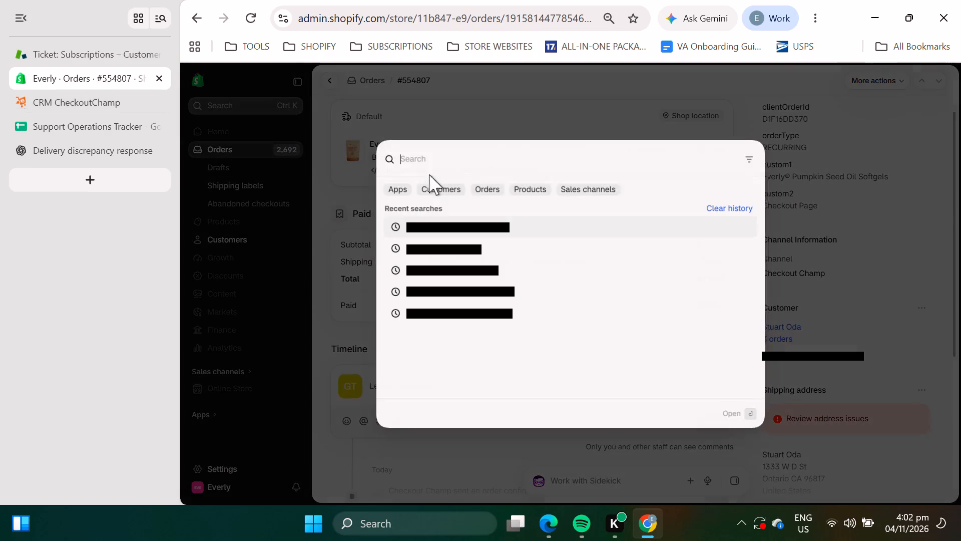
{"action": "left_click", "coordinate": [428, 161]}
{"action": "right_click", "coordinate": [428, 159]}
{"action": "left_click", "coordinate": [473, 333]}
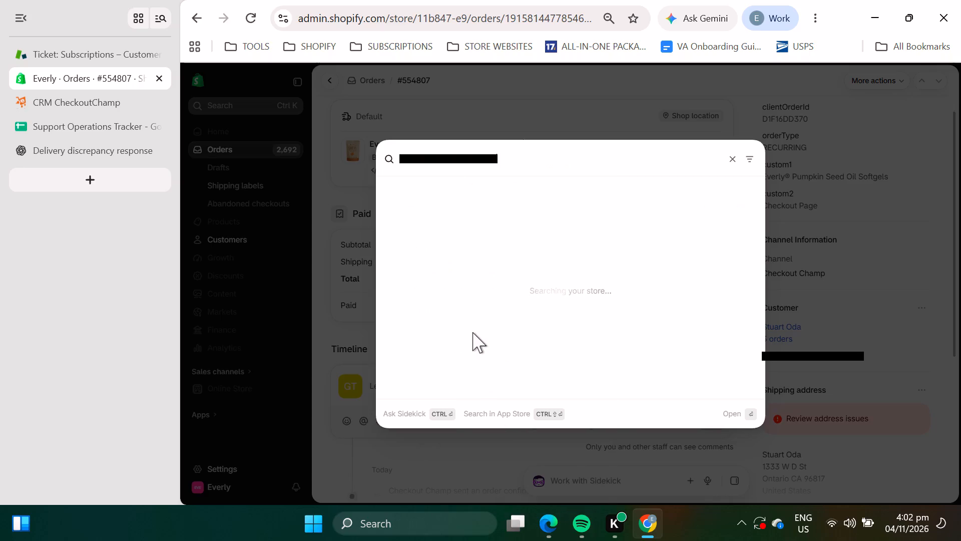
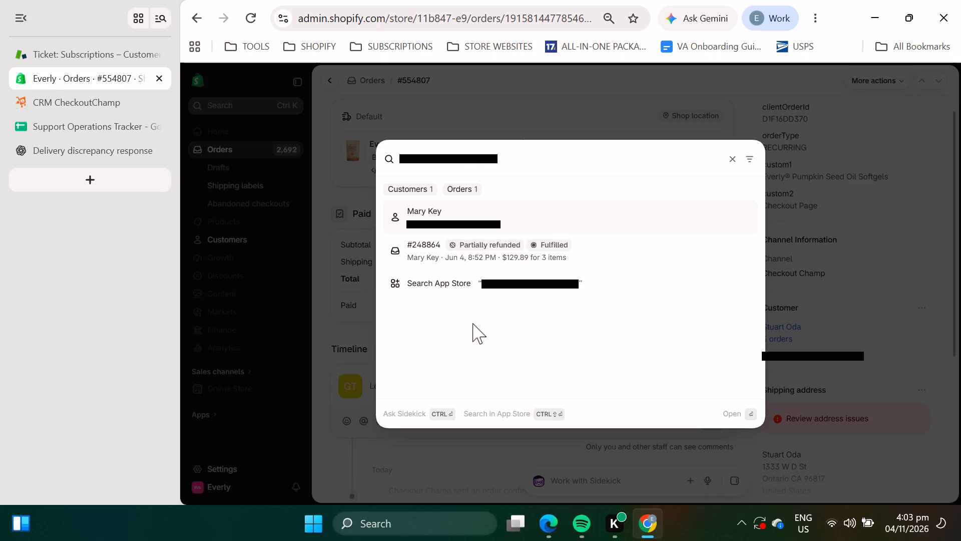
{"action": "left_click", "coordinate": [509, 254]}
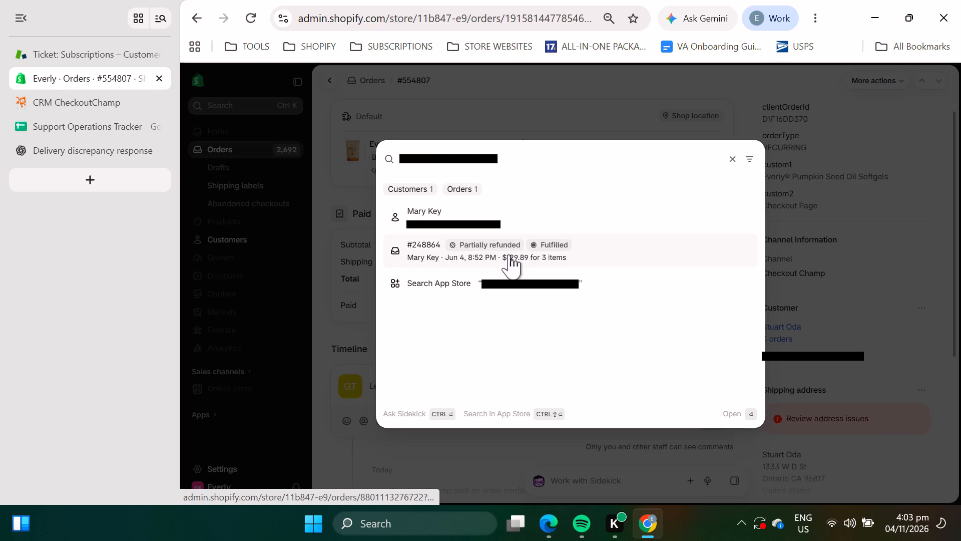
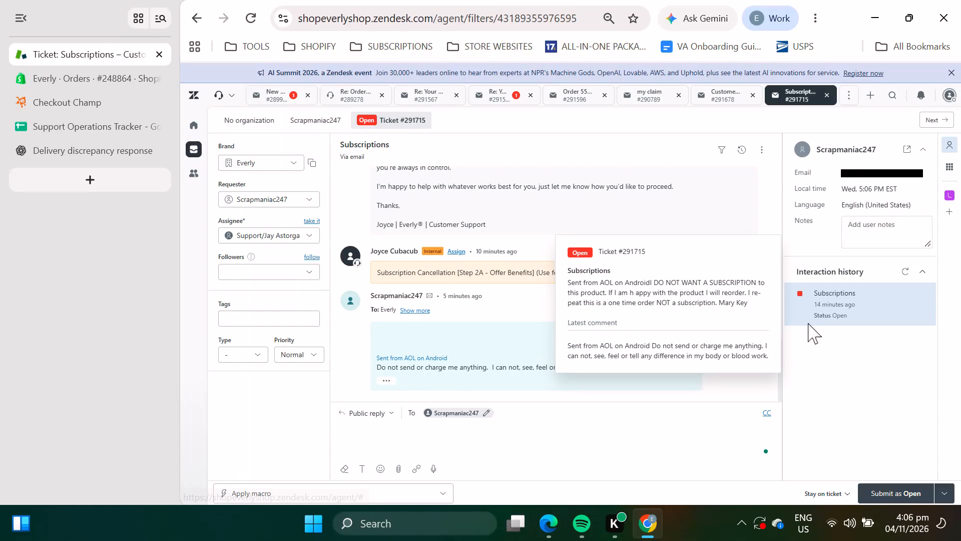
Return to the Zendesk home ticket list, dismiss the AI Summit announcement, and review the assigned open tickets down to the oldest.
{"action": "left_click", "coordinate": [193, 125]}
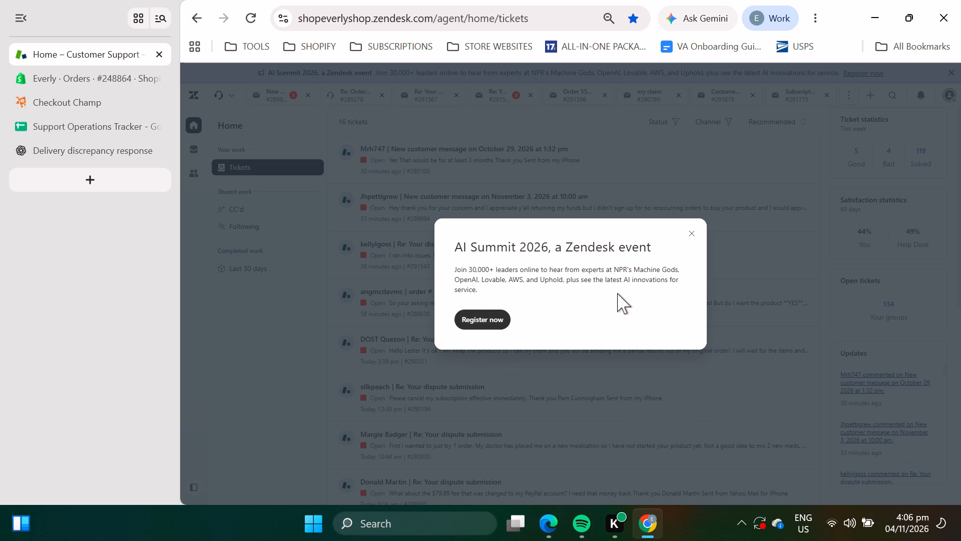
{"action": "left_click", "coordinate": [690, 232]}
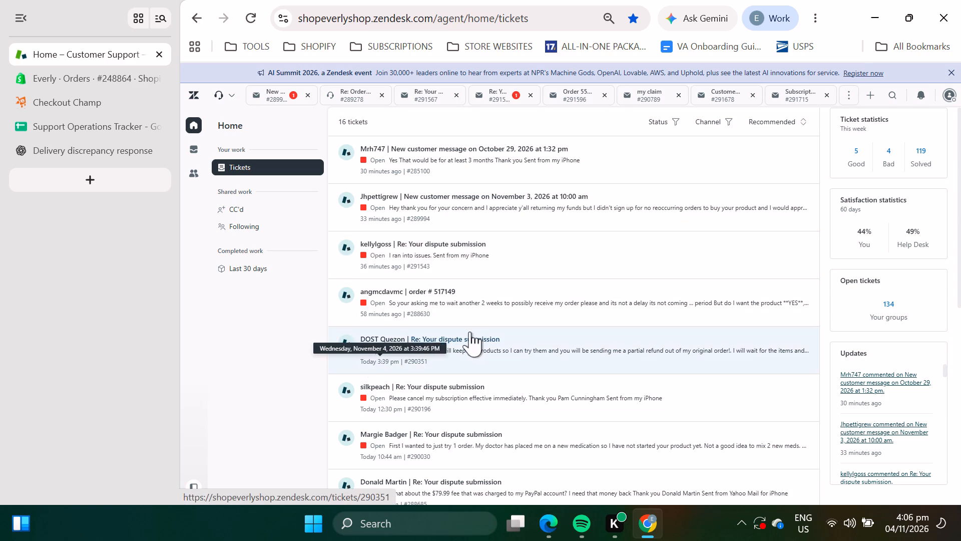
{"action": "scroll", "coordinate": [475, 330], "scroll_direction": "down", "scroll_amount": 2}
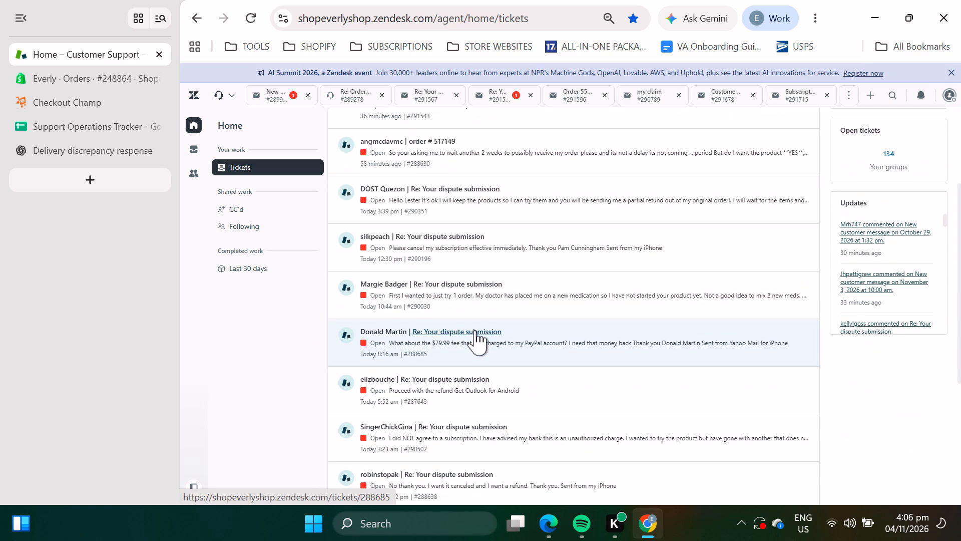
{"action": "scroll", "coordinate": [475, 330], "scroll_direction": "down", "scroll_amount": 2}
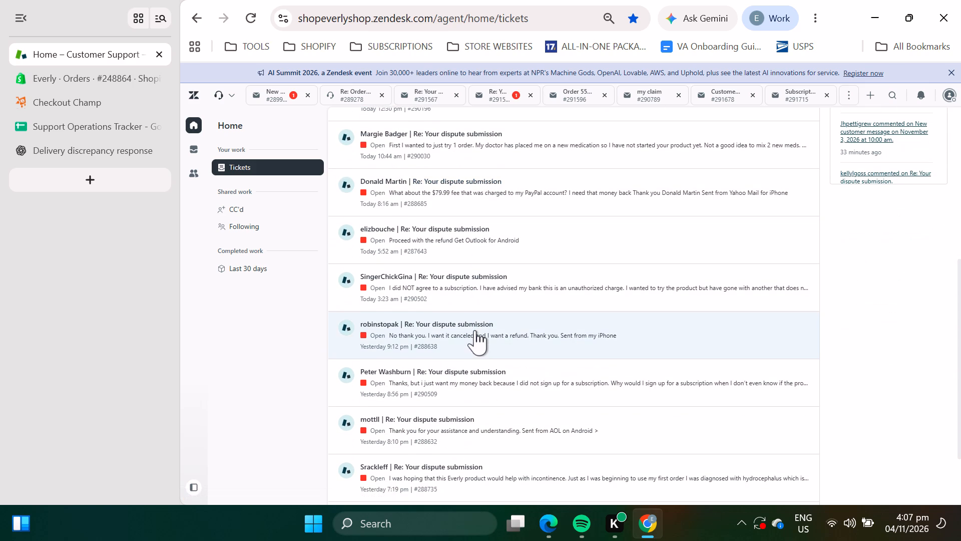
{"action": "scroll", "coordinate": [475, 330], "scroll_direction": "down", "scroll_amount": 1}
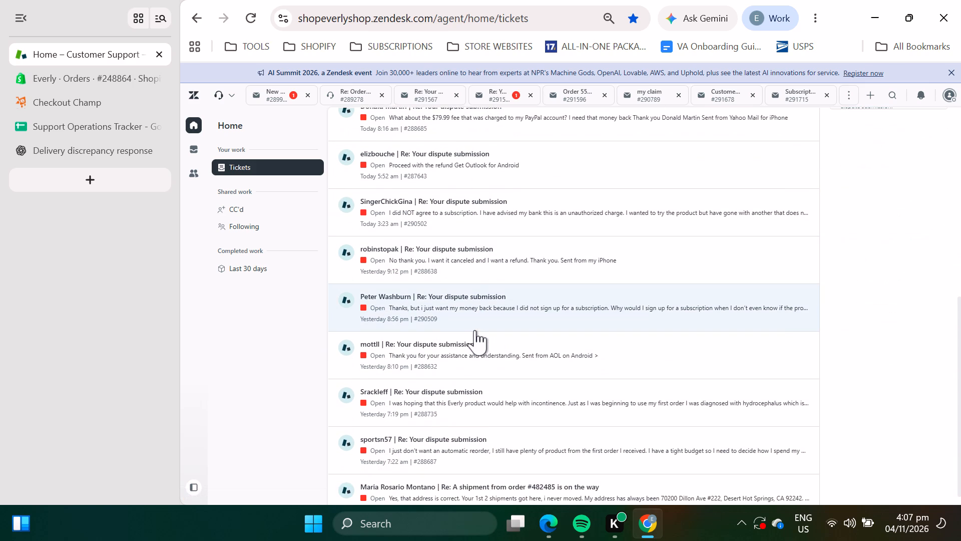
{"action": "scroll", "coordinate": [475, 330], "scroll_direction": "down", "scroll_amount": 2}
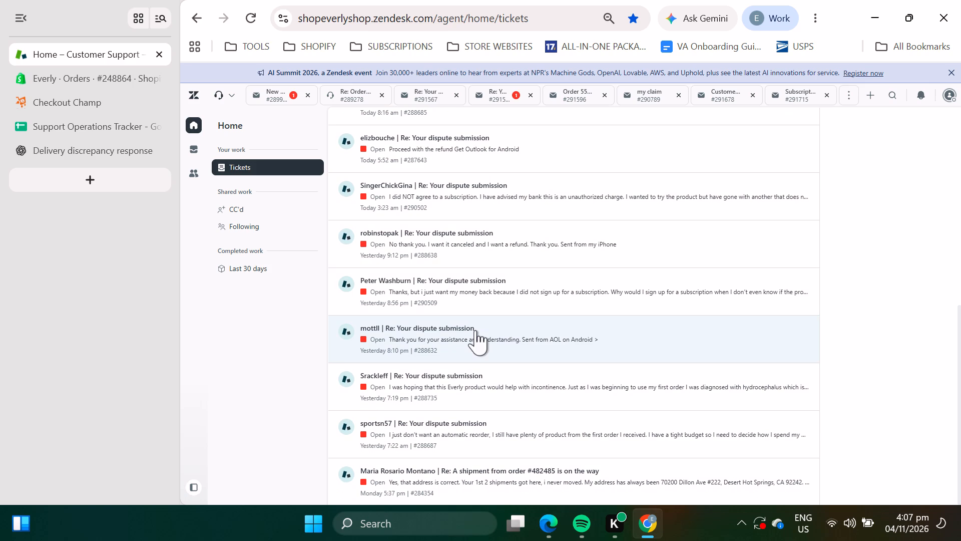
{"action": "scroll", "coordinate": [475, 330], "scroll_direction": "down", "scroll_amount": 3}
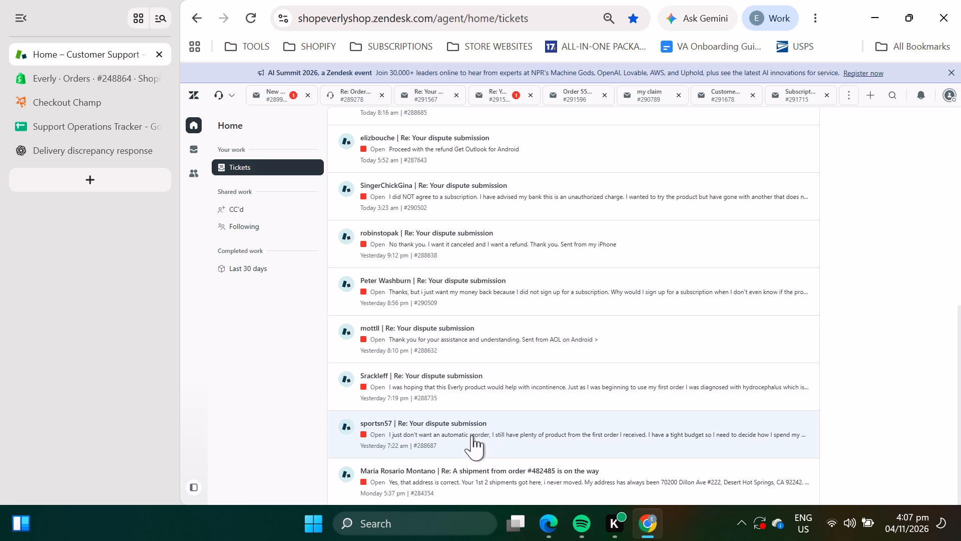